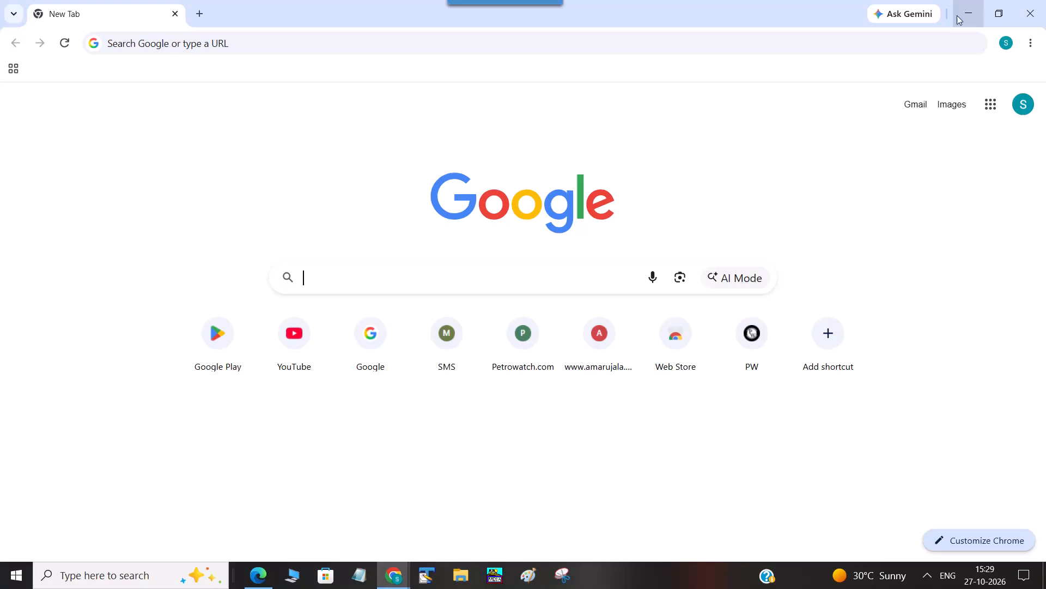
# Search Google for blynk, go to the Blynk website and open its login page.
pyautogui.click(330, 262)
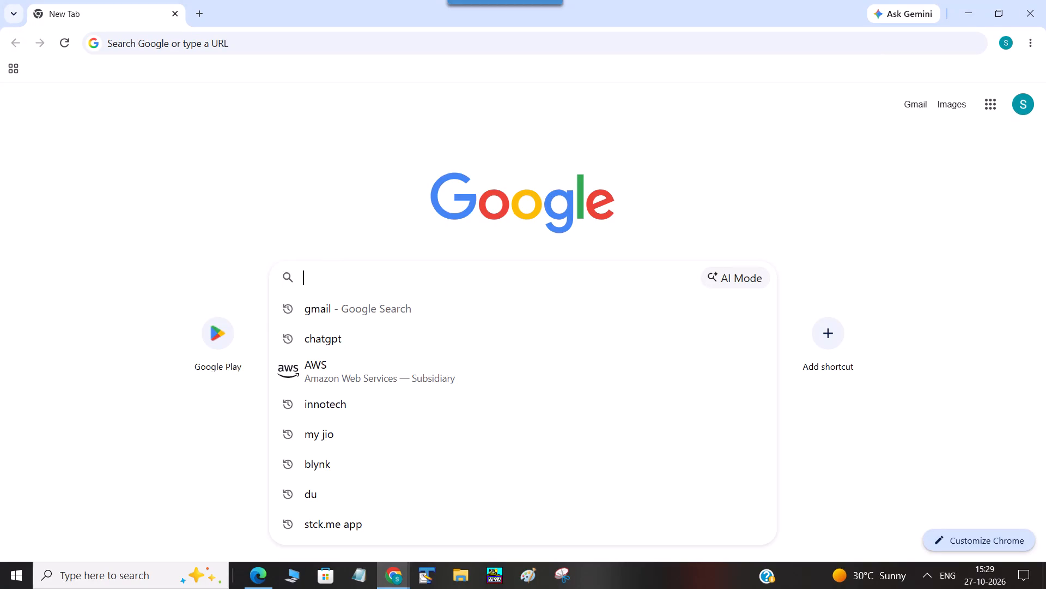
pyautogui.click(331, 463)
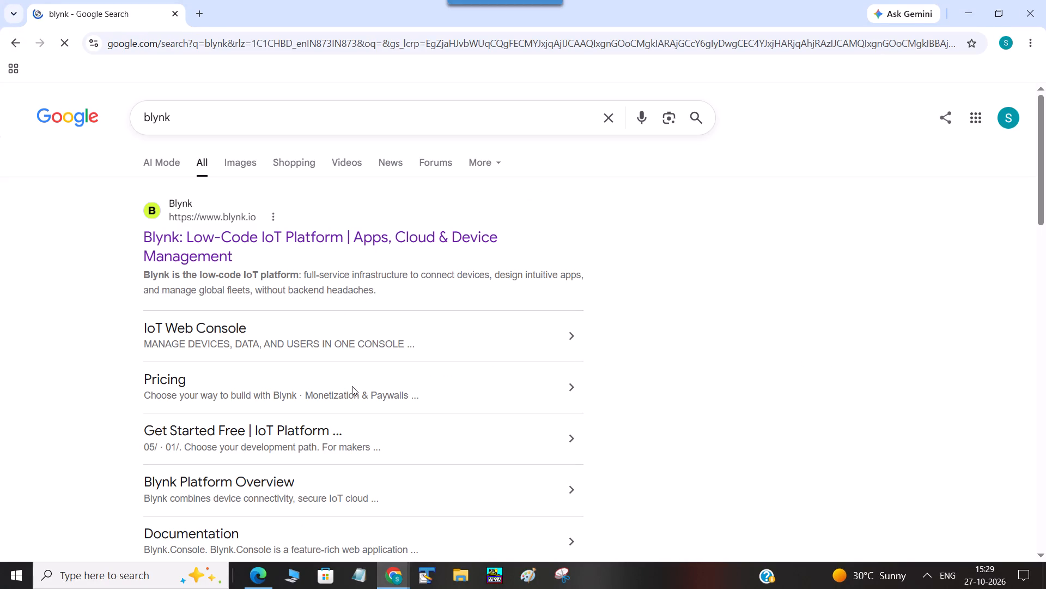
pyautogui.click(308, 232)
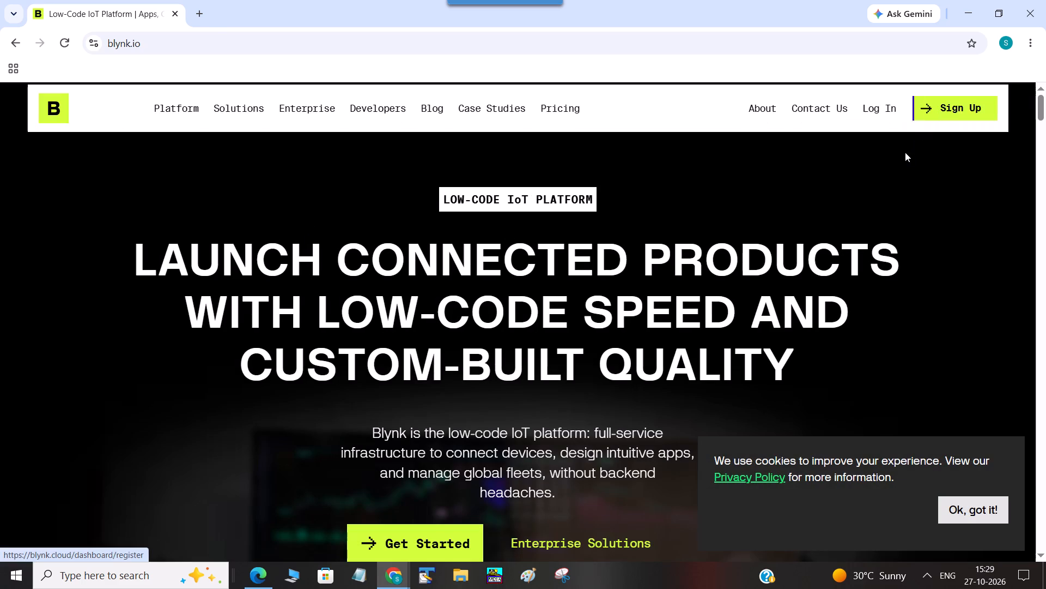
pyautogui.click(884, 107)
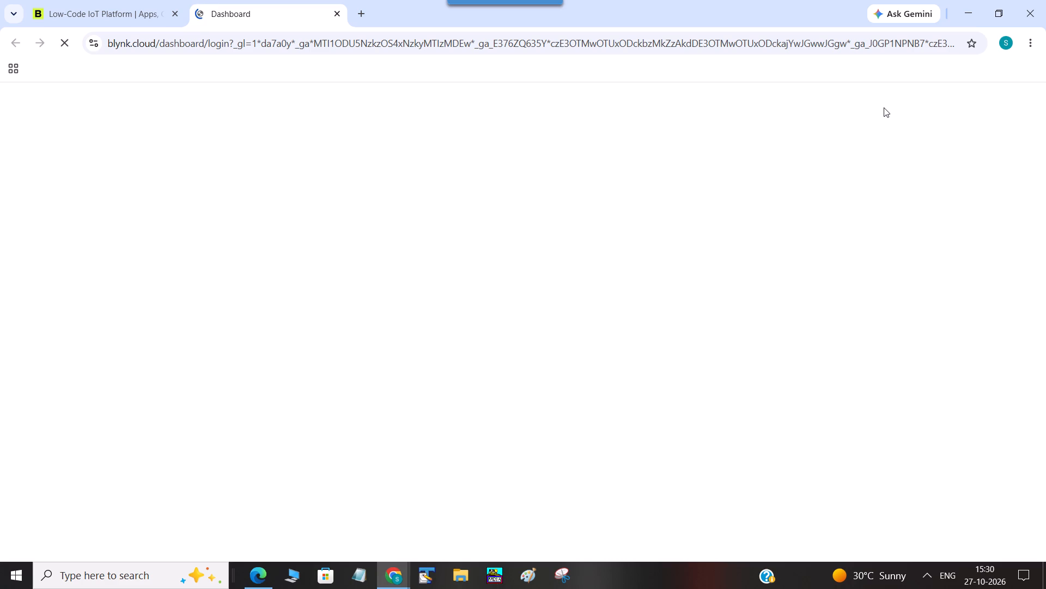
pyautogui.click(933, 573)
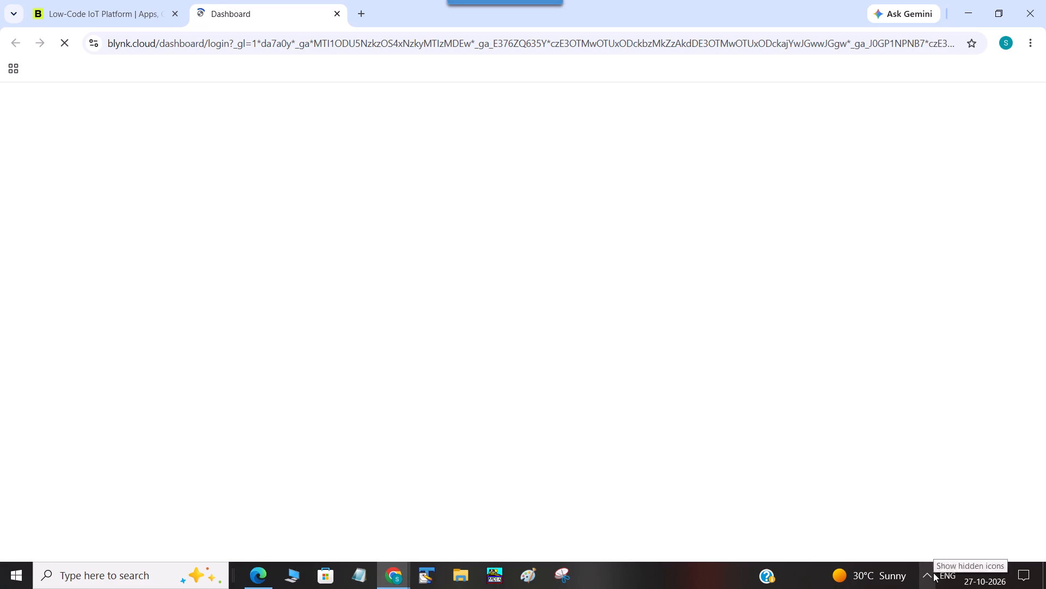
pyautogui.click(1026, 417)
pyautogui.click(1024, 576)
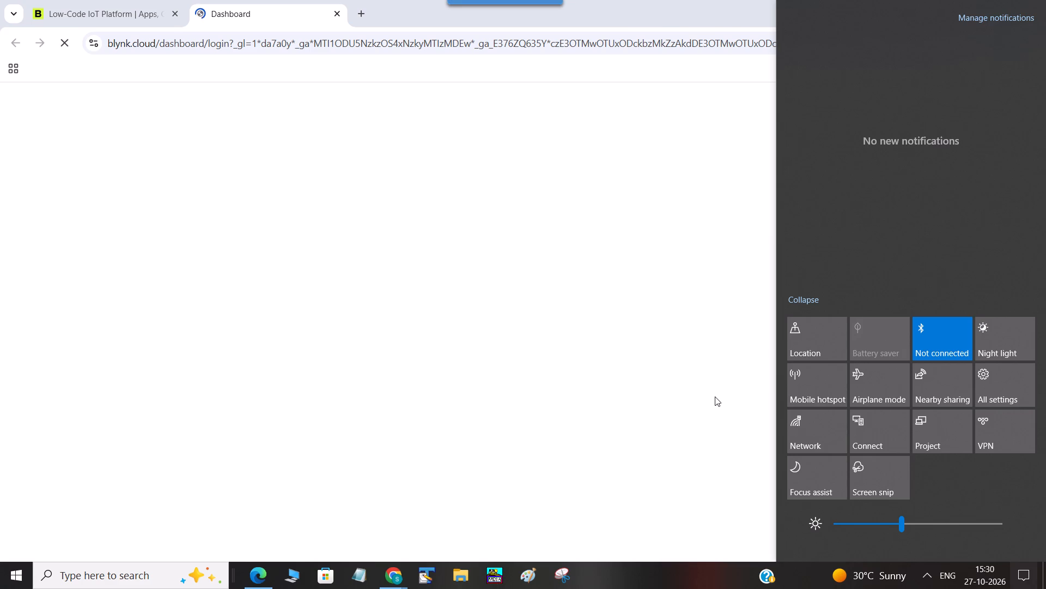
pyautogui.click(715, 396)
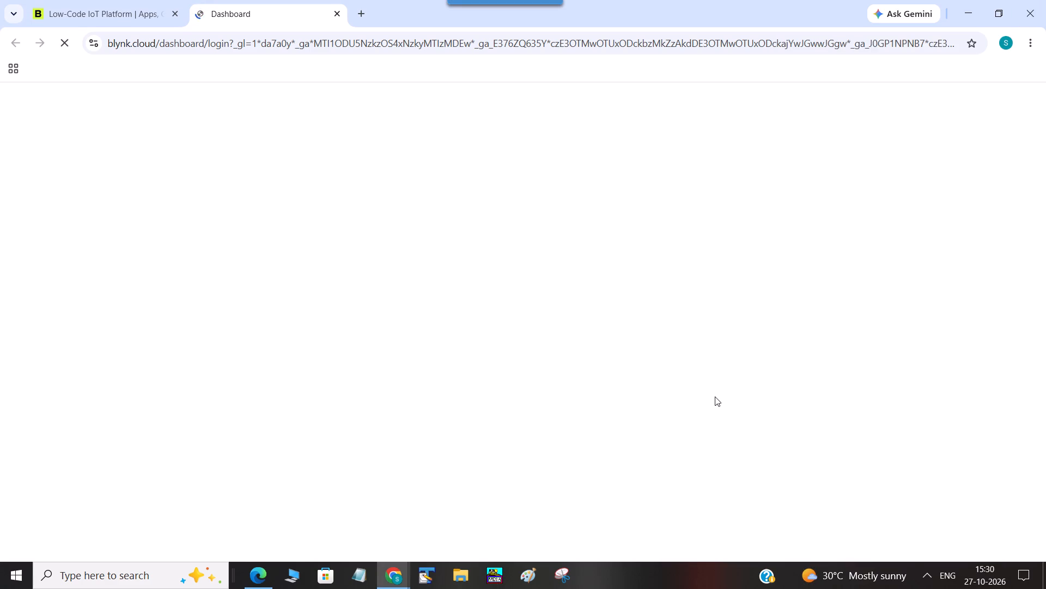
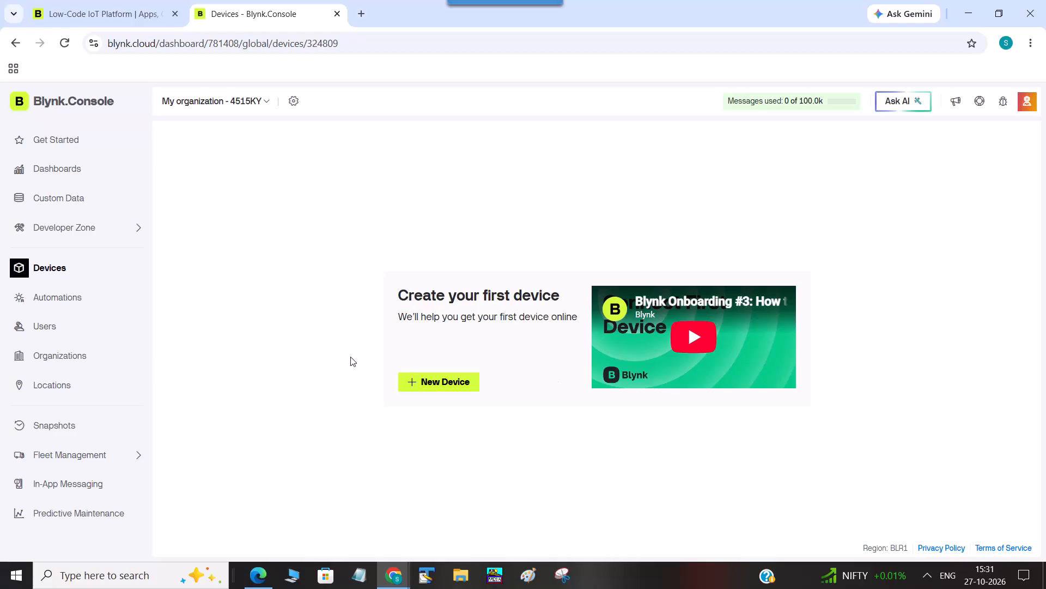
# Open the Developer Zone of the Blynk console to reach the My Templates page.
pyautogui.click(53, 232)
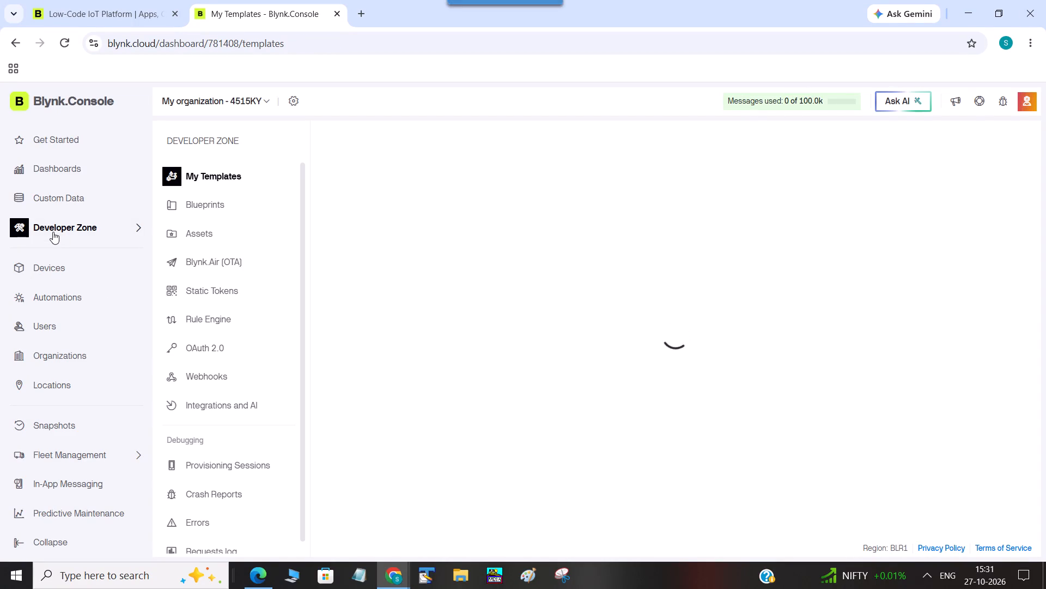
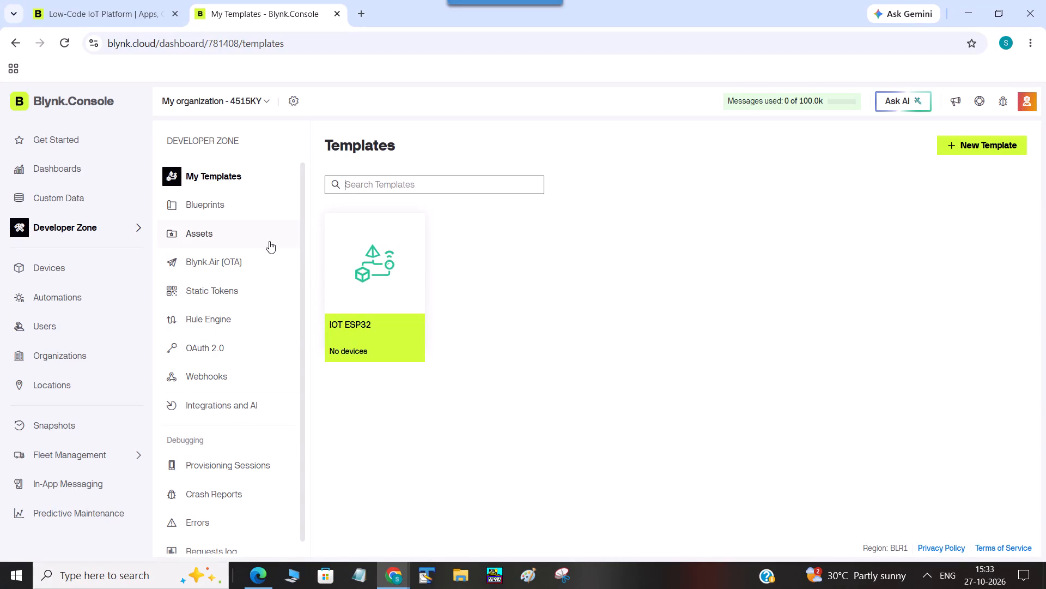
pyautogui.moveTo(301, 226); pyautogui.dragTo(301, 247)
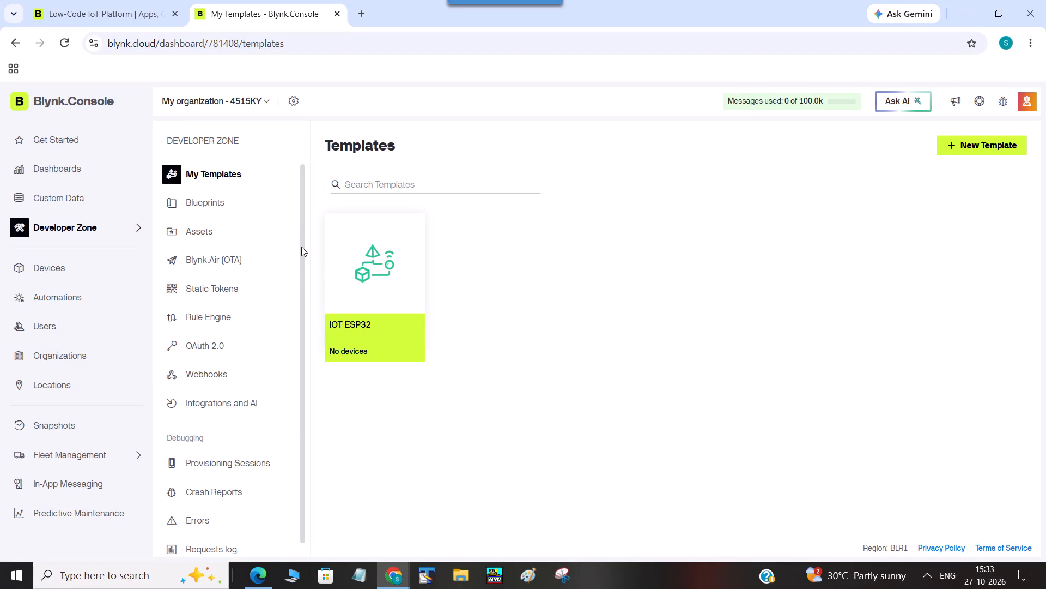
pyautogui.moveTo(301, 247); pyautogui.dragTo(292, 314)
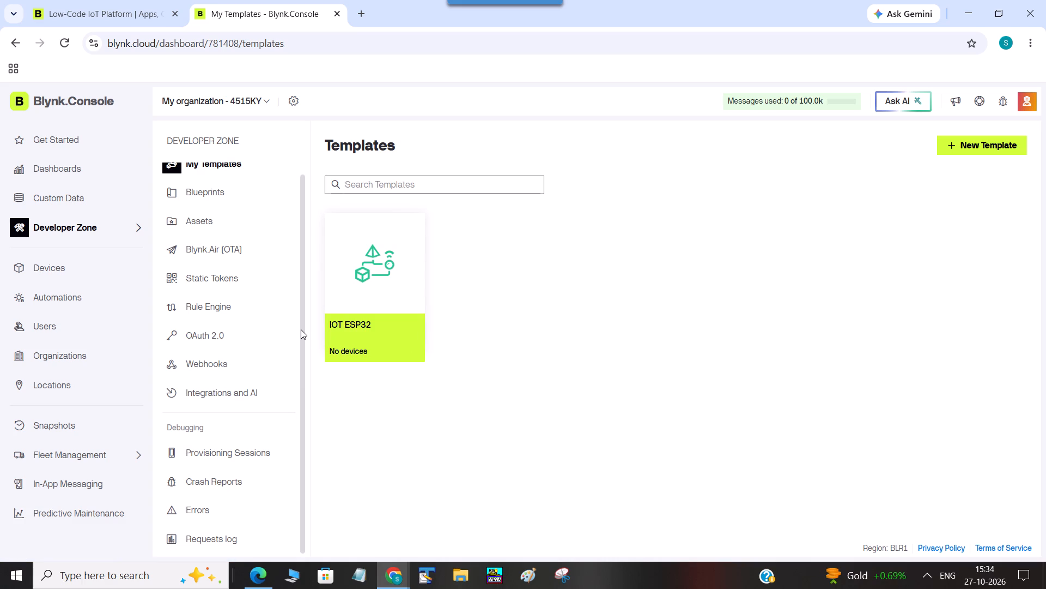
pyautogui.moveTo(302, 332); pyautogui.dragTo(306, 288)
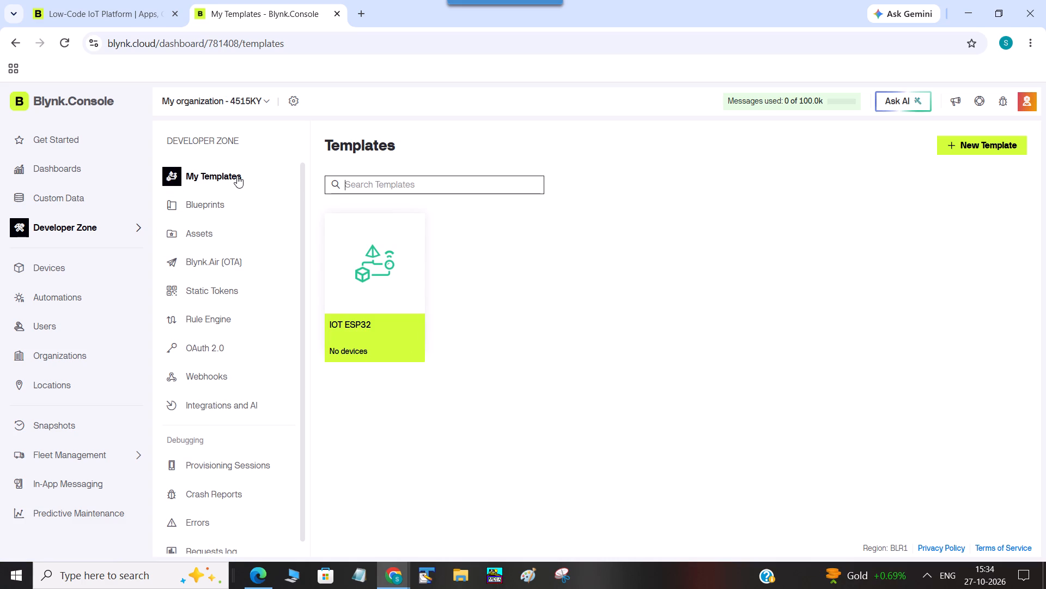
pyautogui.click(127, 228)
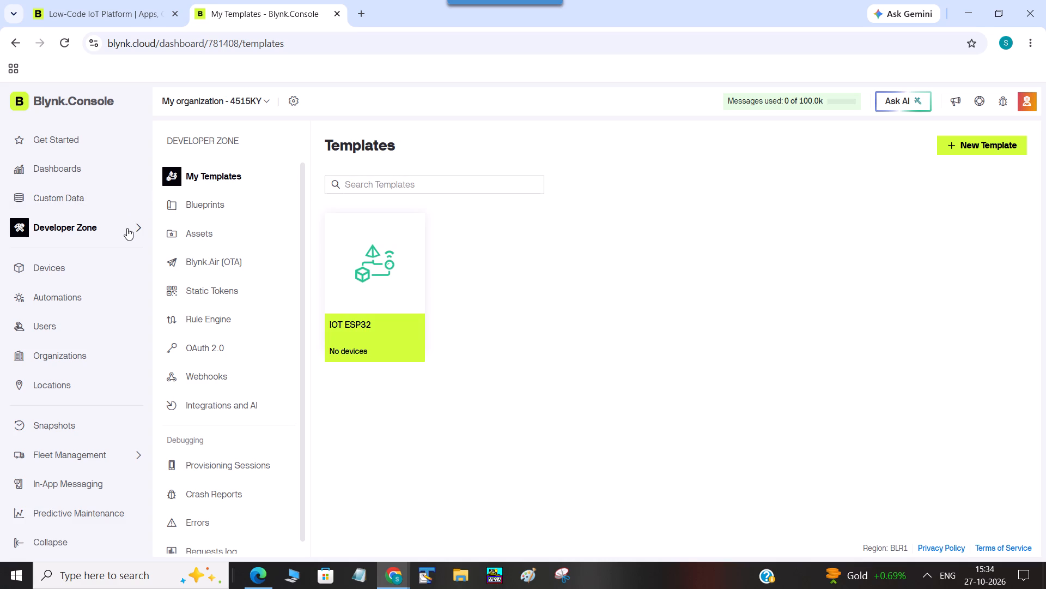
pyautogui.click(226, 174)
# Create a new device template for ESP32 hardware with a WiFi connection and save it.
pyautogui.click(992, 144)
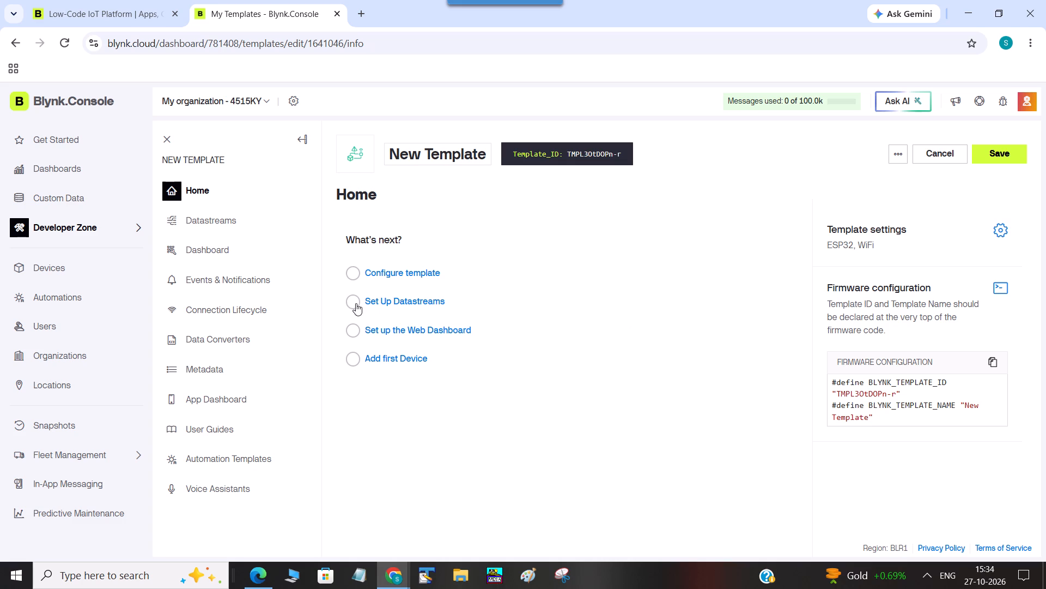
pyautogui.click(1002, 149)
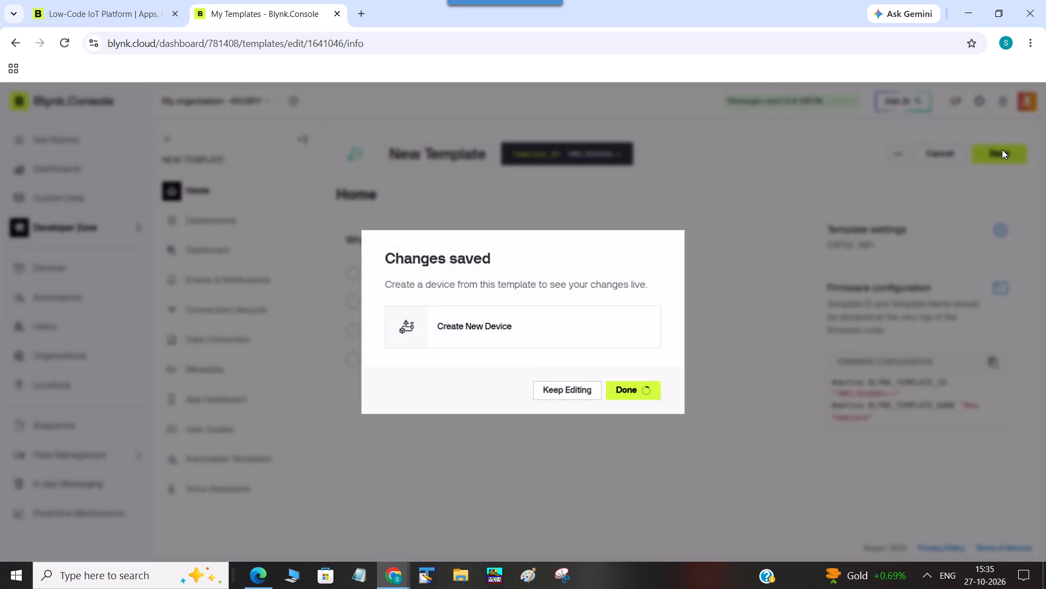
# Create a new device from the saved template and name it LED IOT.
pyautogui.click(531, 316)
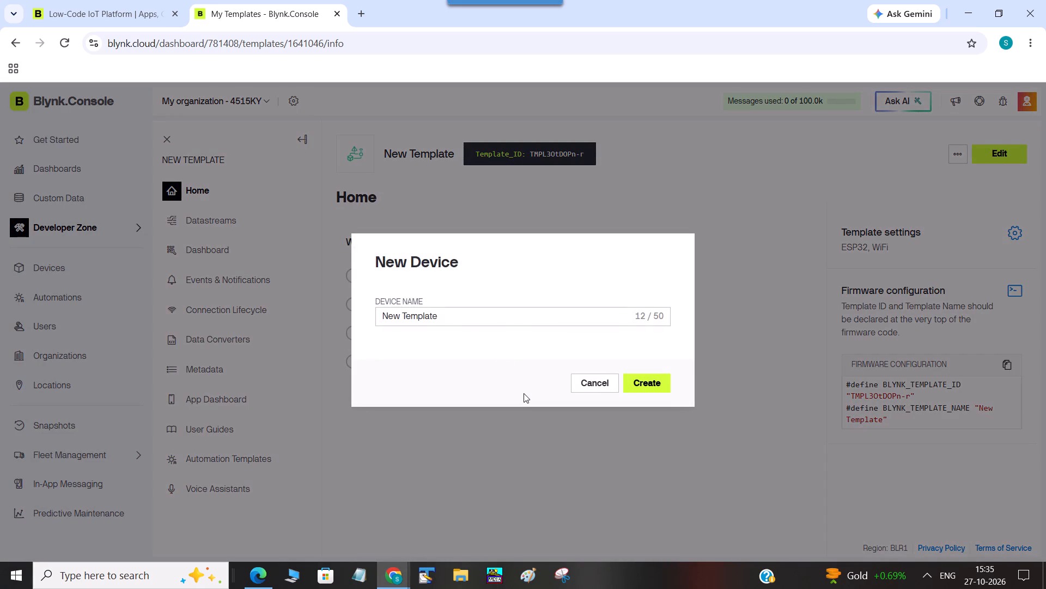
pyautogui.click(440, 316)
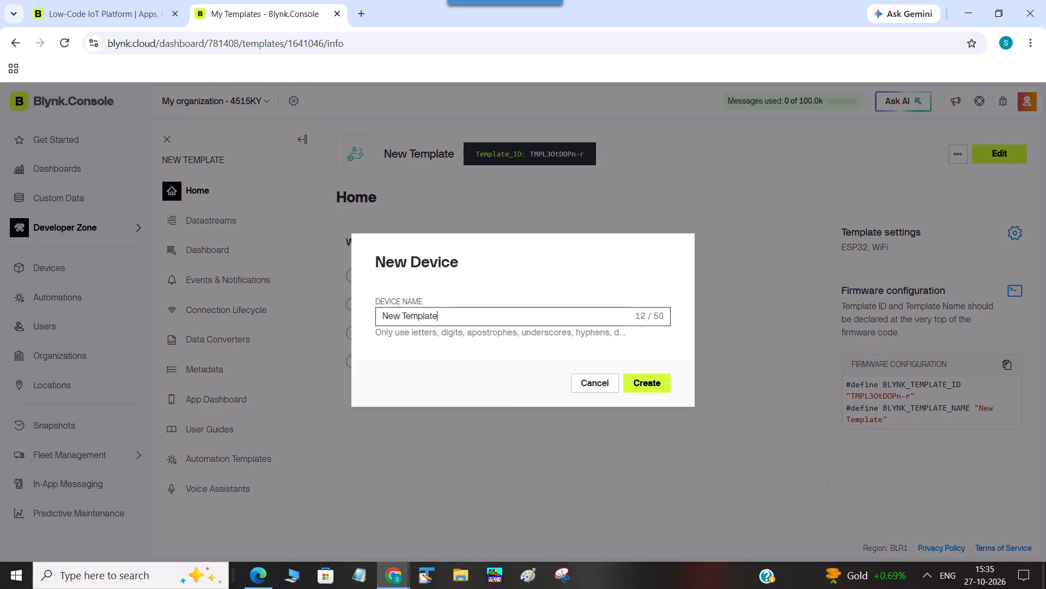
pyautogui.press('BackSpace')
pyautogui.press('BackSpace')
pyautogui.press('BackSpace')
pyautogui.press('BackSpace')
pyautogui.press('BackSpace')
pyautogui.press('BackSpace')
pyautogui.press('BackSpace')
pyautogui.press('BackSpace')
pyautogui.press('BackSpace')
pyautogui.press('BackSpace')
pyautogui.press('BackSpace')
pyautogui.press('BackSpace')
pyautogui.press('BackSpace')
pyautogui.press('BackSpace')
pyautogui.press('BackSpace')
pyautogui.press('BackSpace')
pyautogui.press('BackSpace')
pyautogui.press('BackSpace')
pyautogui.press('BackSpace')
pyautogui.press('BackSpace')
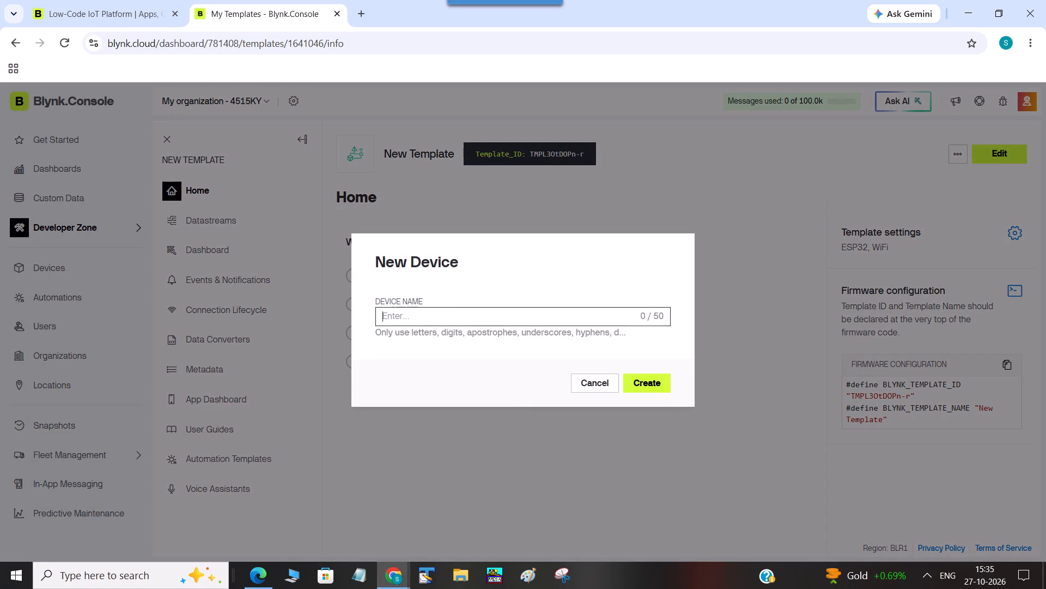
pyautogui.press('k')
pyautogui.press('BackSpace')
pyautogui.write('LED')
pyautogui.press('space')
pyautogui.press('b')
pyautogui.press('BackSpace')
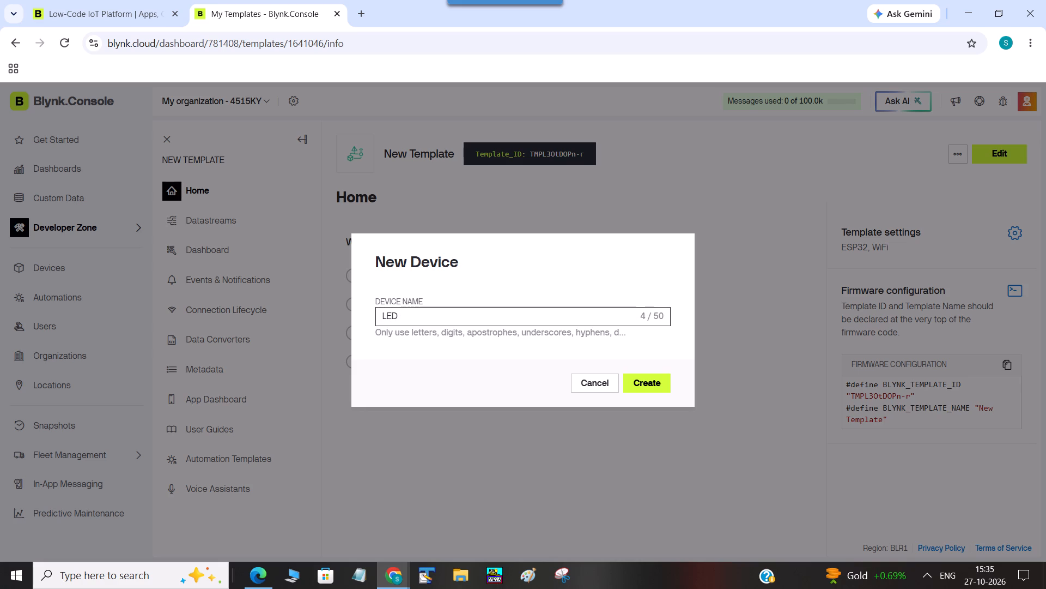
pyautogui.write('IOT')
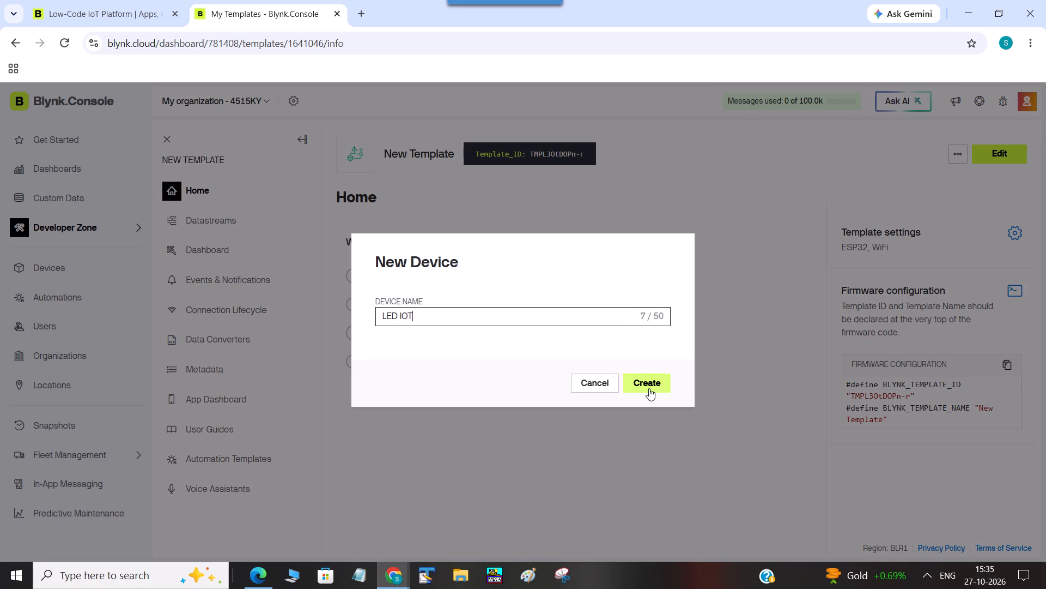
pyautogui.click(652, 388)
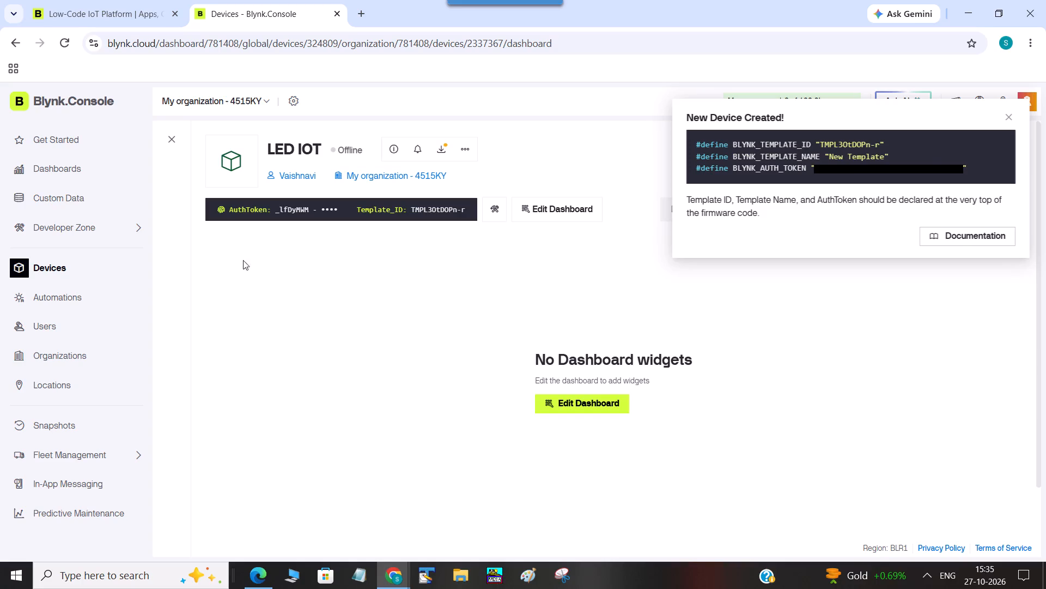
# Add a datastream to New Template from the LED preset on virtual pin V0, then save and apply the template.
pyautogui.click(100, 227)
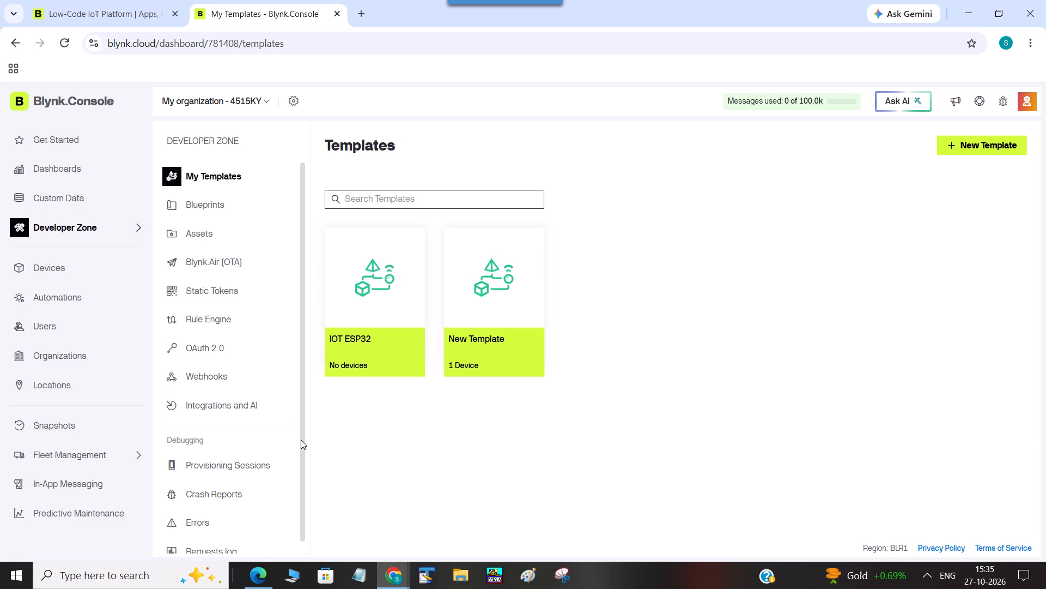
pyautogui.moveTo(302, 440); pyautogui.dragTo(297, 541)
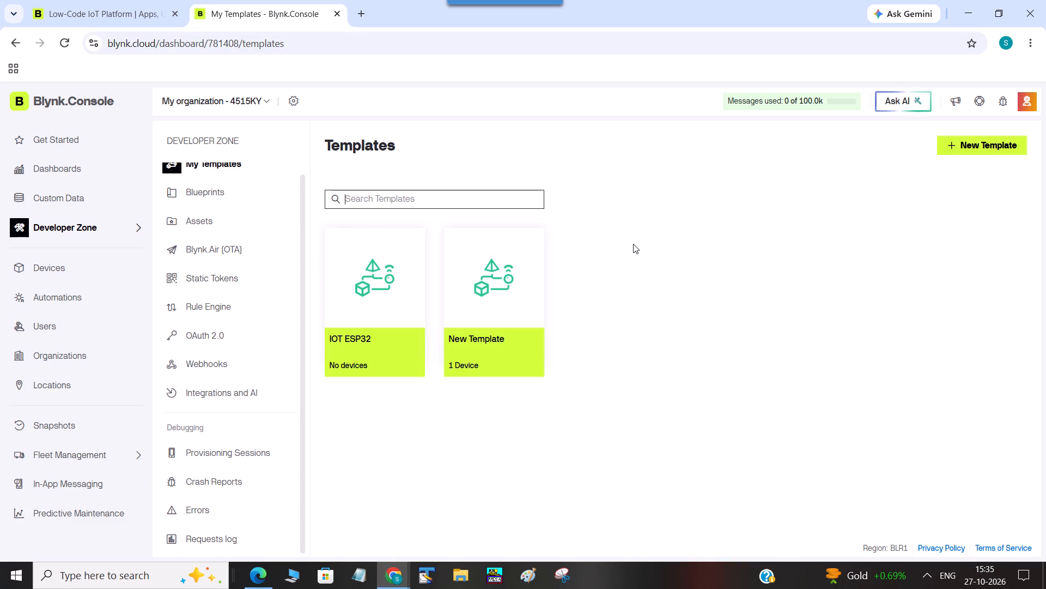
pyautogui.click(467, 280)
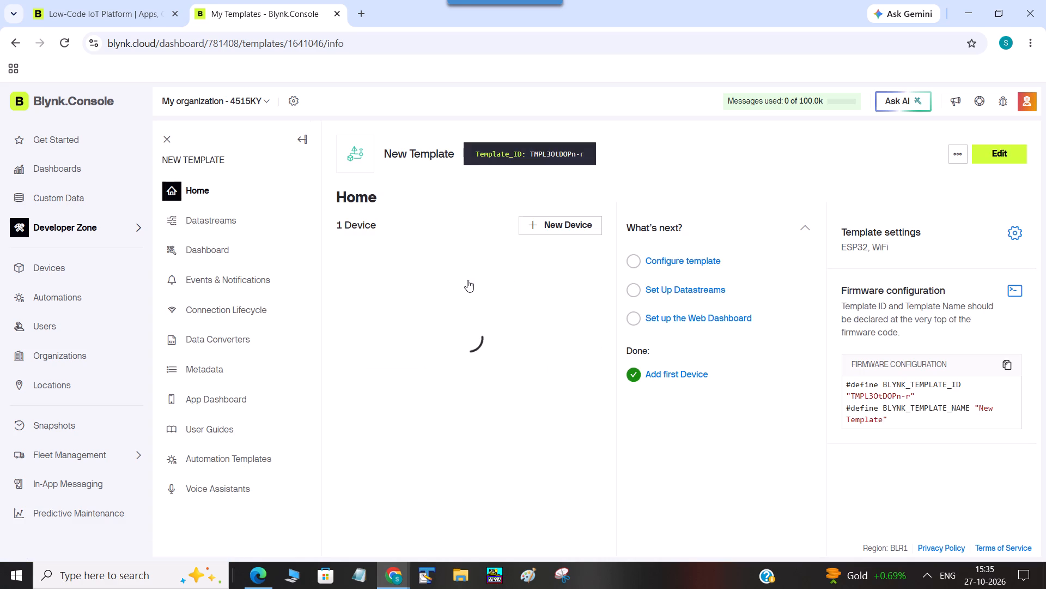
pyautogui.click(238, 224)
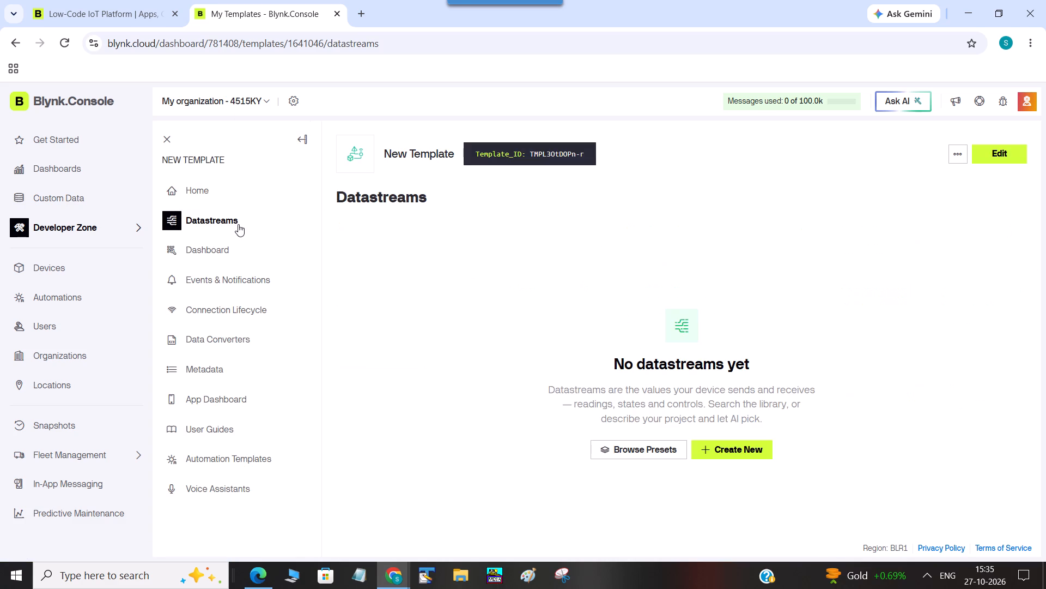
pyautogui.click(722, 449)
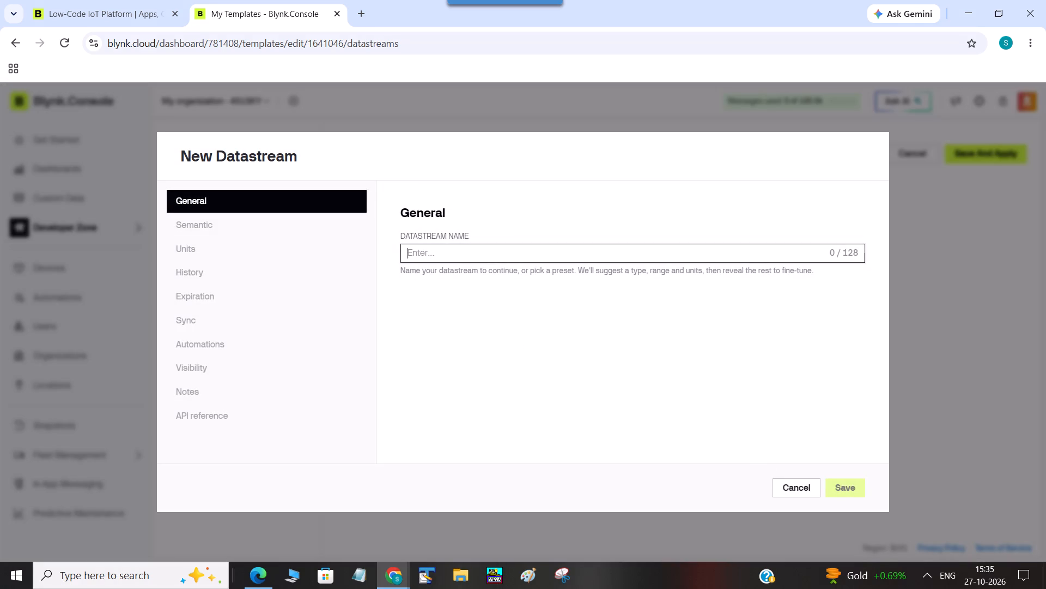
pyautogui.write('LED')
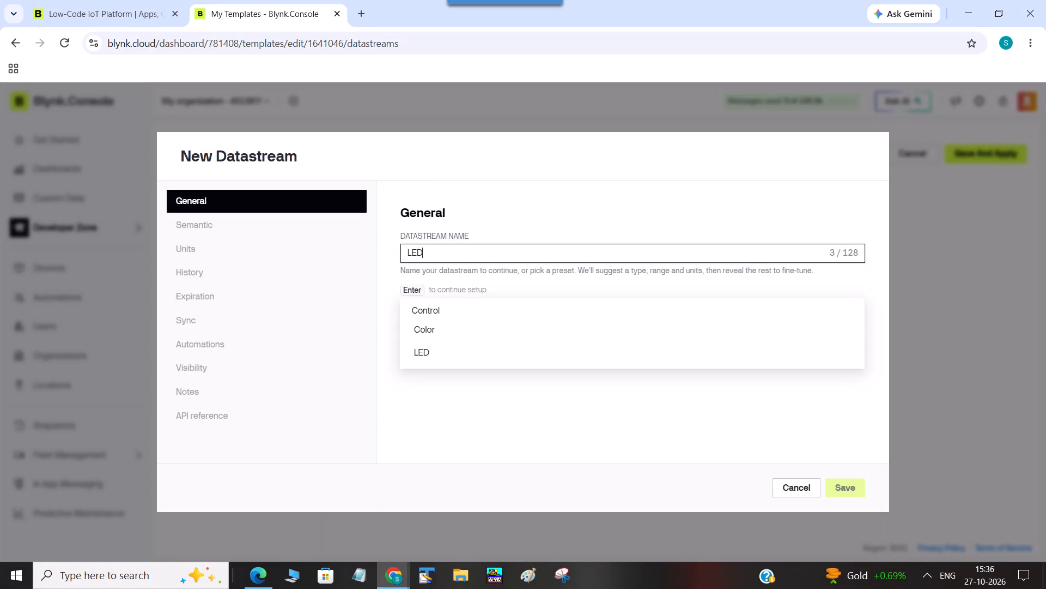
pyautogui.click(420, 353)
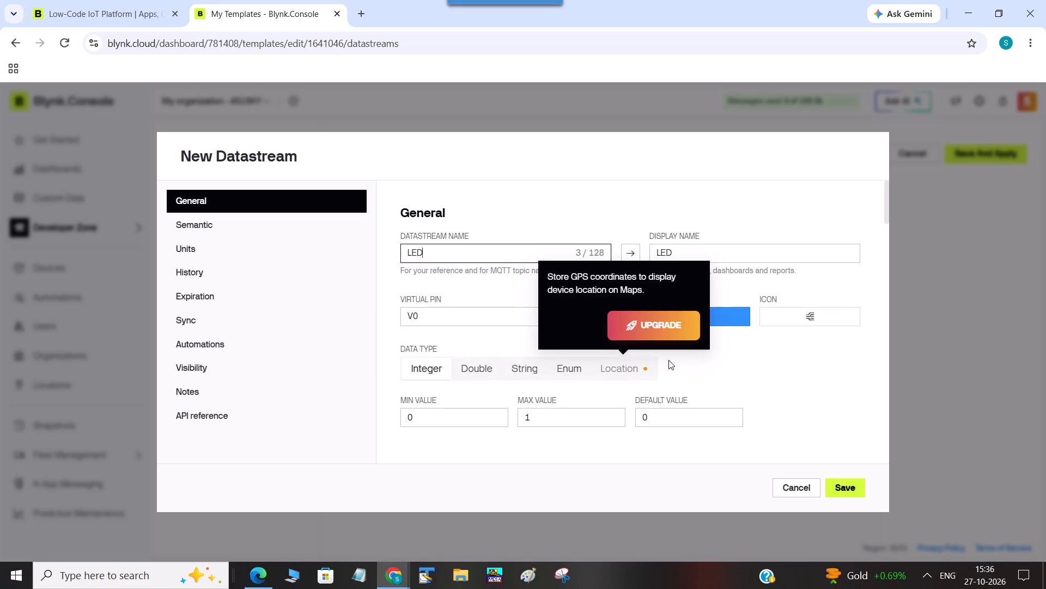
pyautogui.click(853, 494)
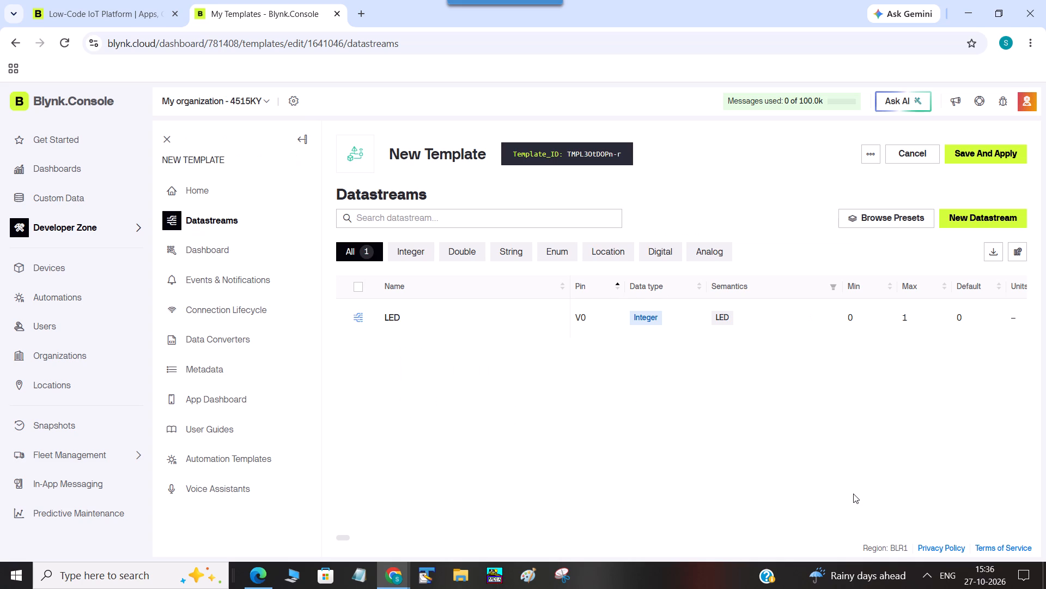
pyautogui.click(977, 152)
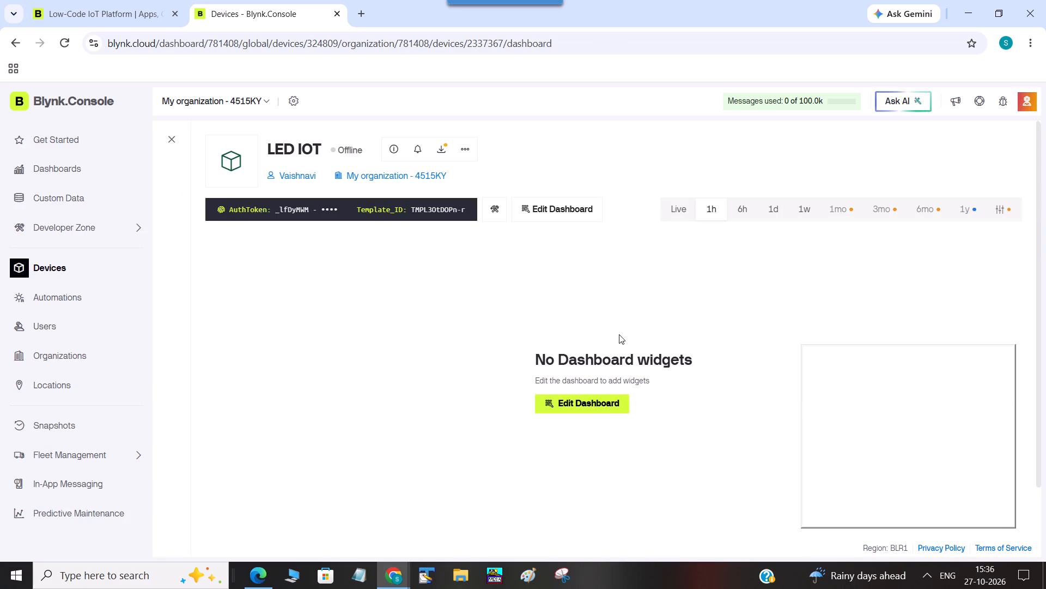
# Dismiss the Software Manager update pop-up.
pyautogui.click(633, 296)
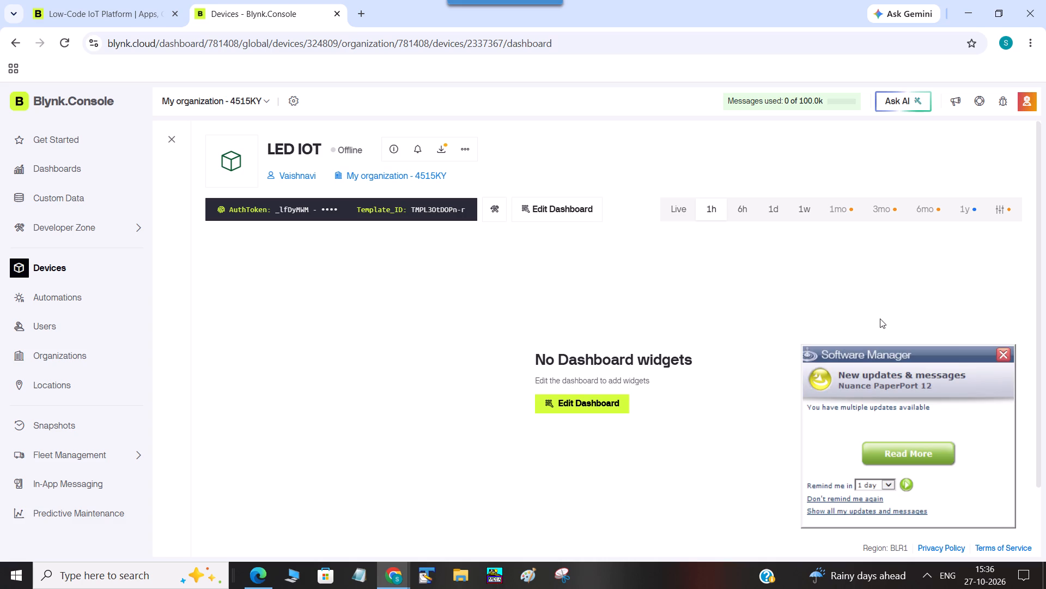
pyautogui.click(1002, 352)
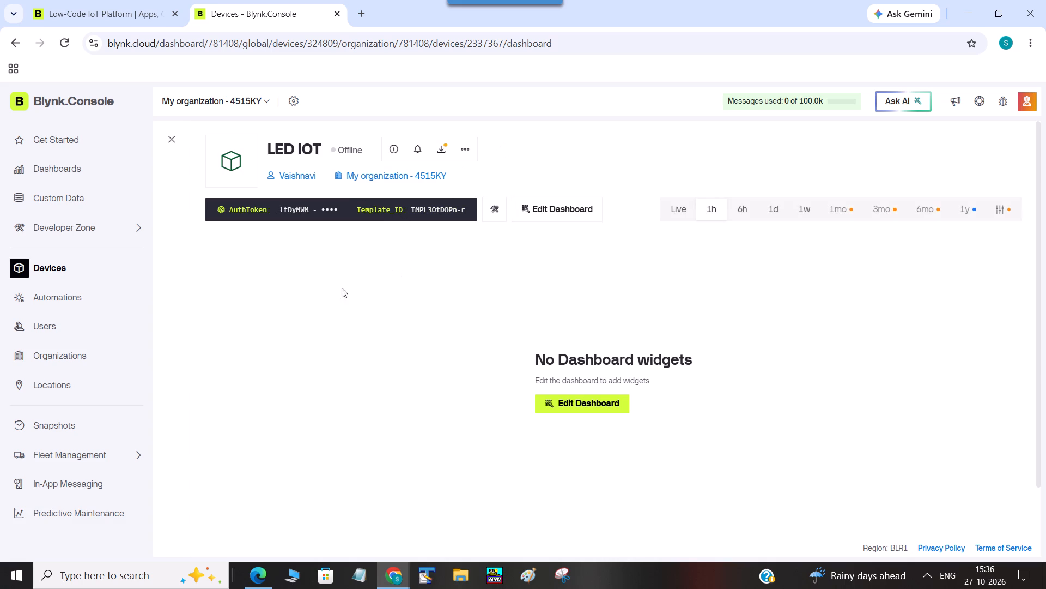
# Add a second datastream to New Template from the Automation Control (on/off) preset on virtual pin V1, and apply the template changes.
pyautogui.click(124, 233)
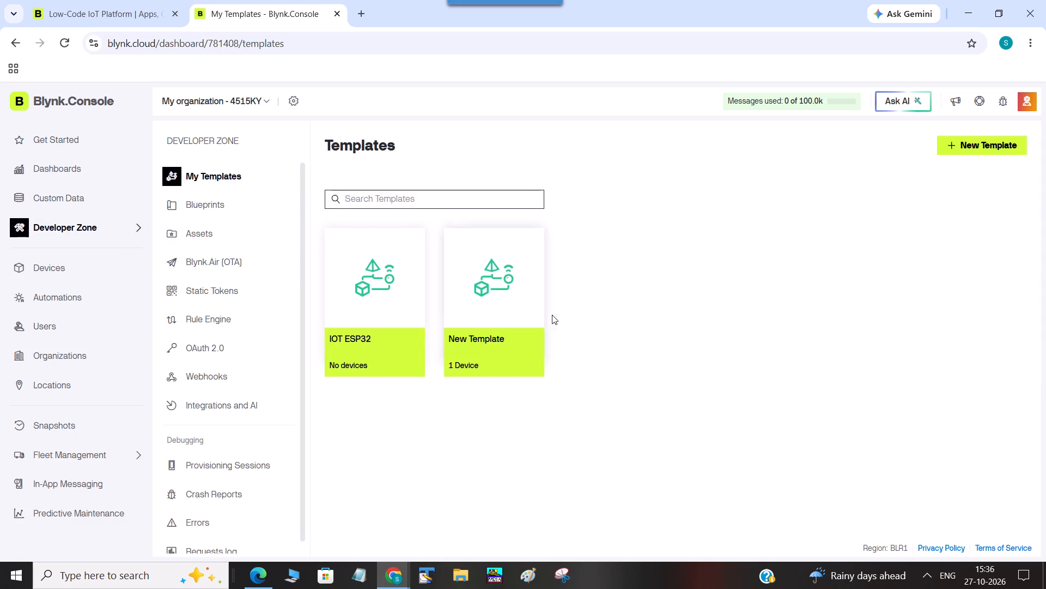
pyautogui.click(479, 354)
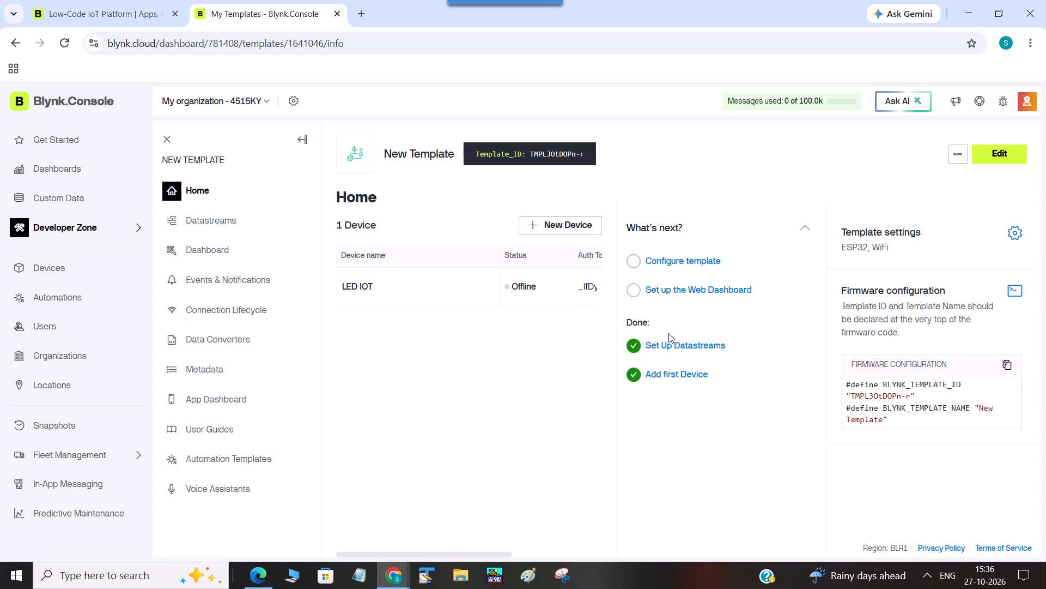
pyautogui.click(247, 225)
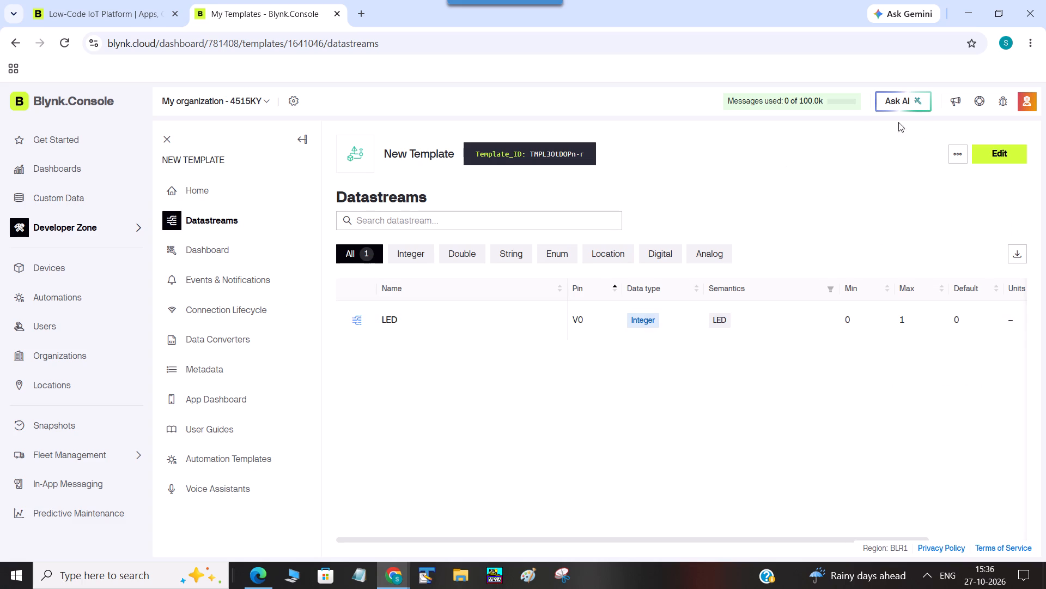
pyautogui.click(987, 148)
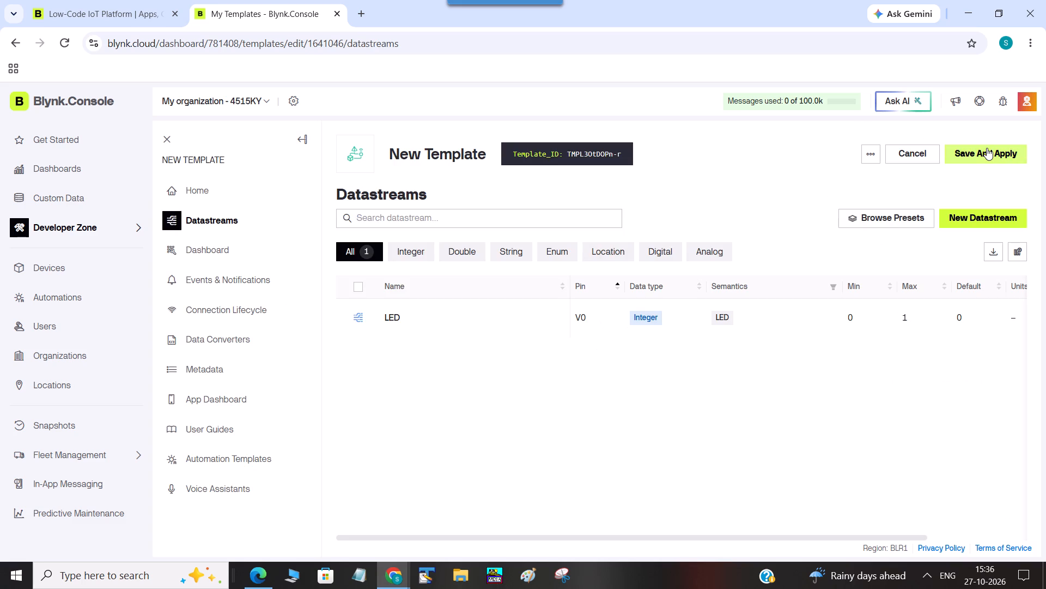
pyautogui.click(962, 213)
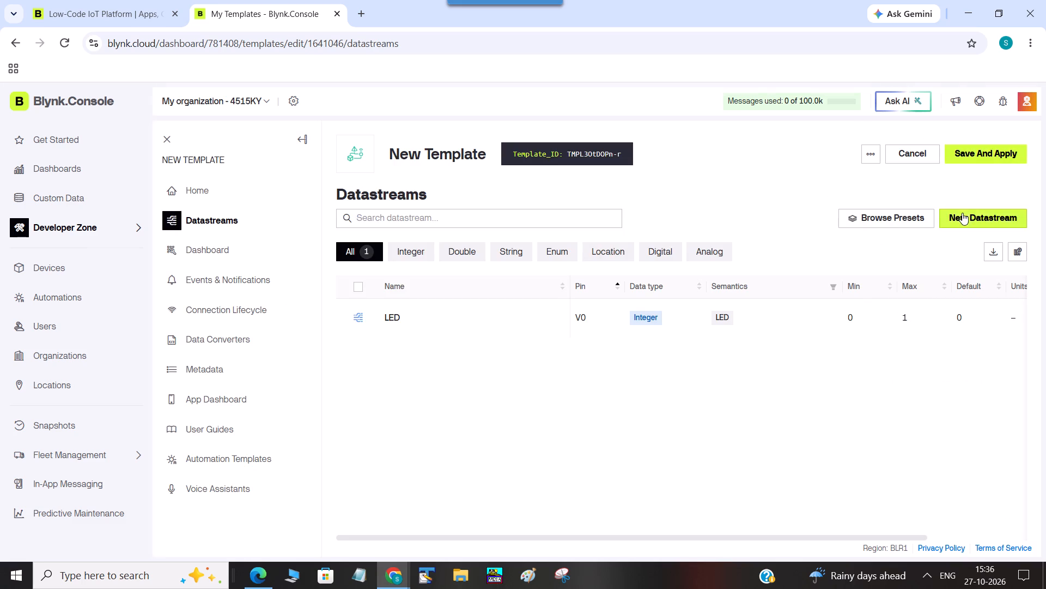
pyautogui.write('AUTOMATION')
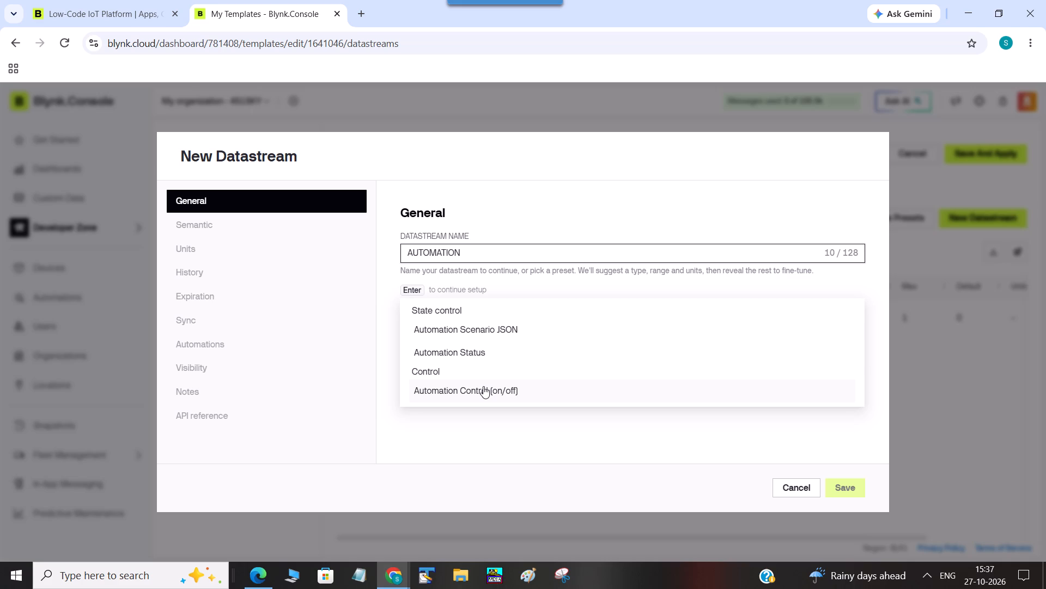
pyautogui.click(483, 386)
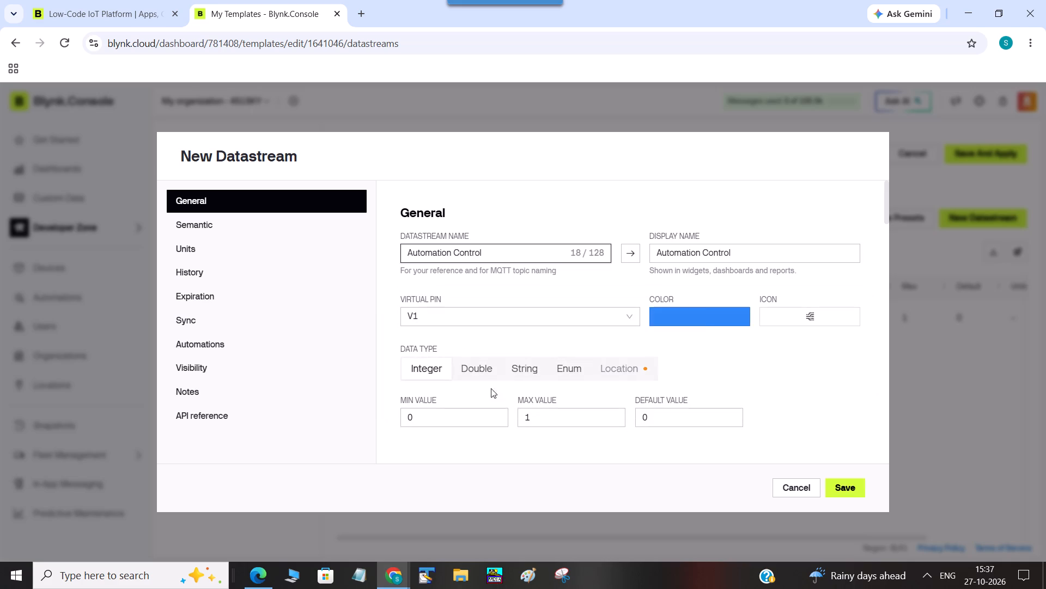
pyautogui.click(850, 489)
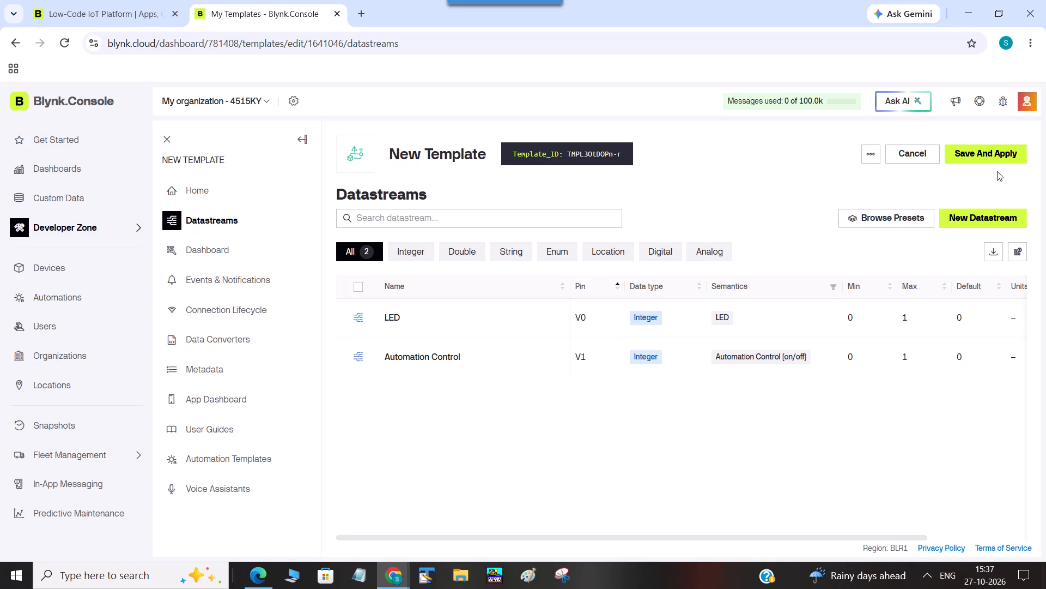
pyautogui.click(990, 150)
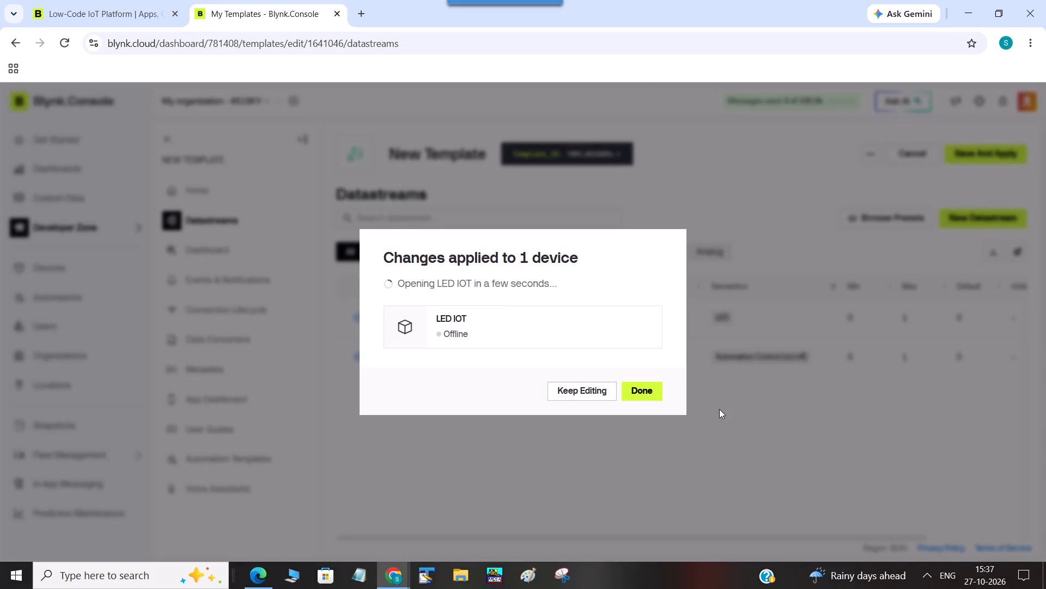
pyautogui.click(653, 390)
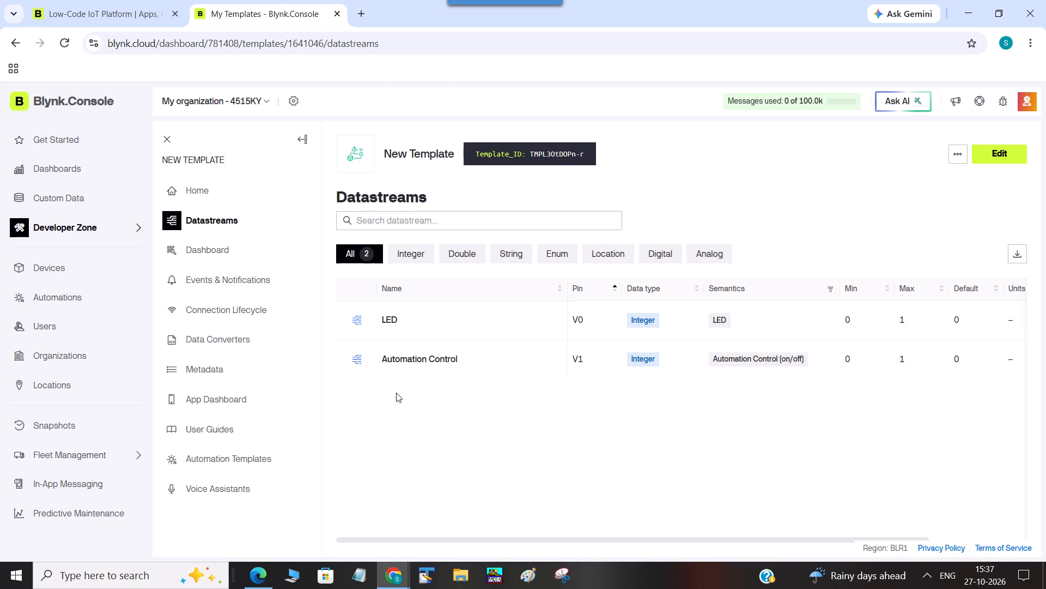
# Open the Dashboard page of New Template.
pyautogui.click(215, 317)
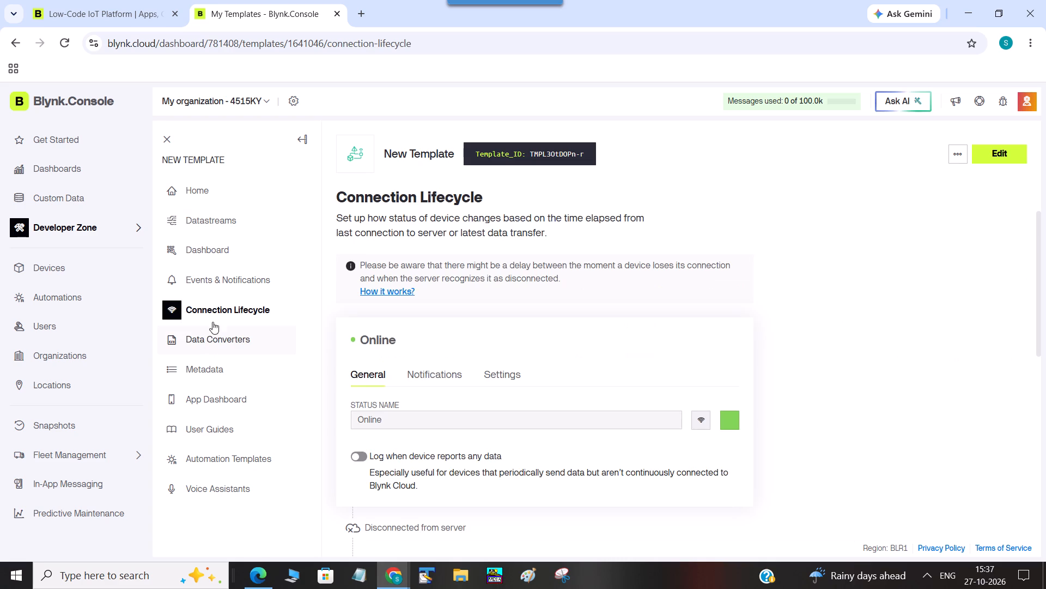
pyautogui.click(213, 245)
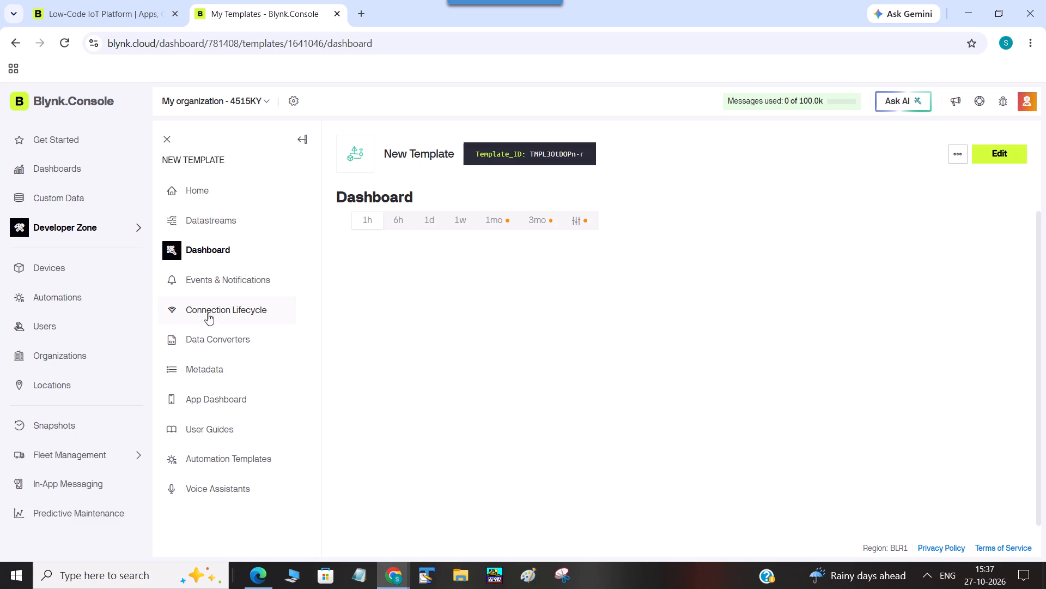
pyautogui.click(197, 252)
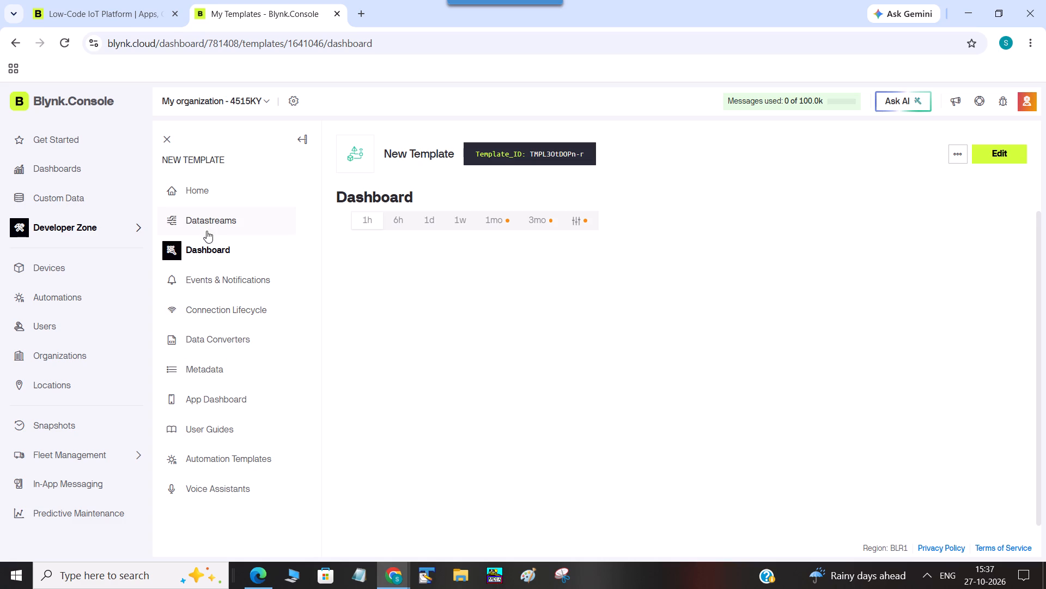
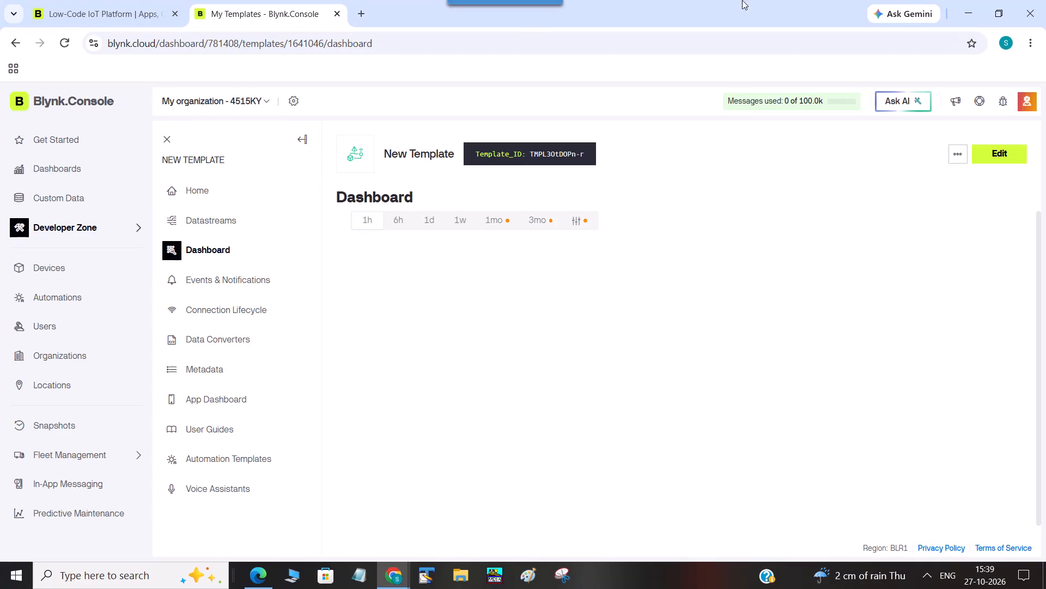
# Open the template dashboard for editing and place two Switch widgets, one in the top row and one two rows lower to its right.
pyautogui.click(1011, 153)
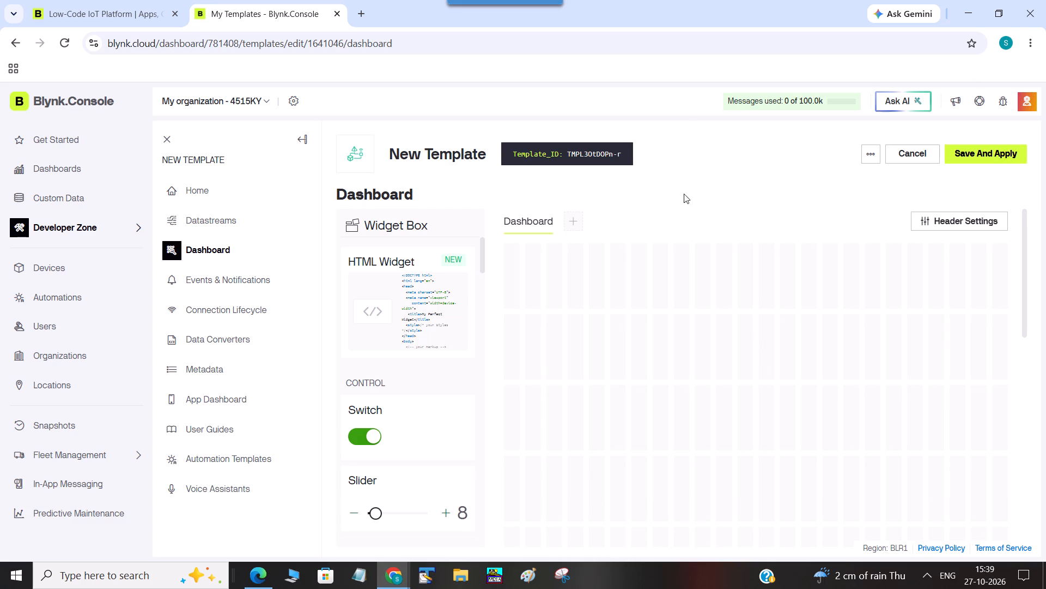
pyautogui.moveTo(356, 439); pyautogui.dragTo(407, 389)
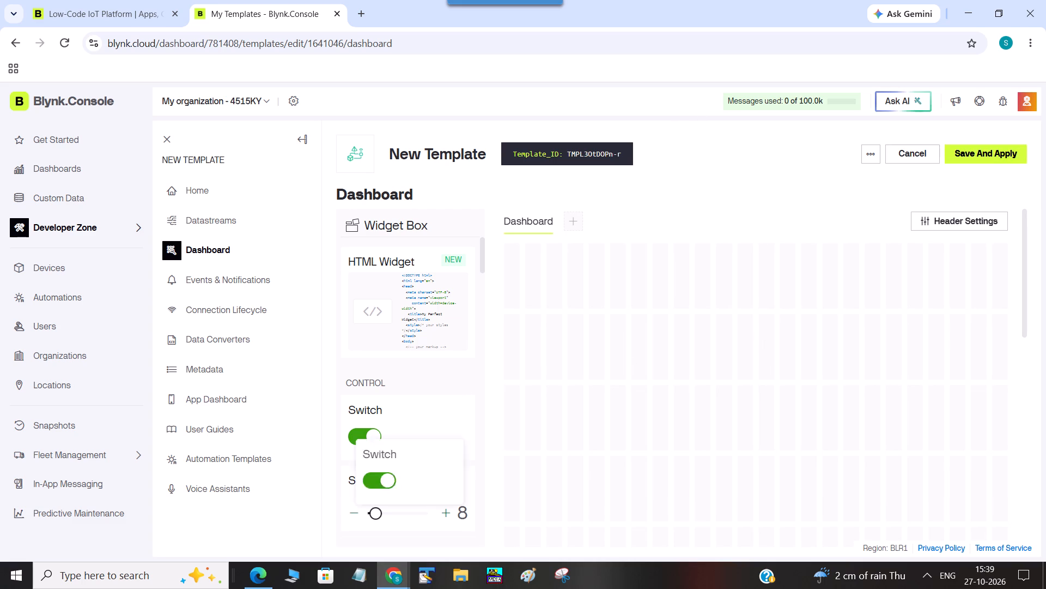
pyautogui.moveTo(407, 389); pyautogui.dragTo(551, 275)
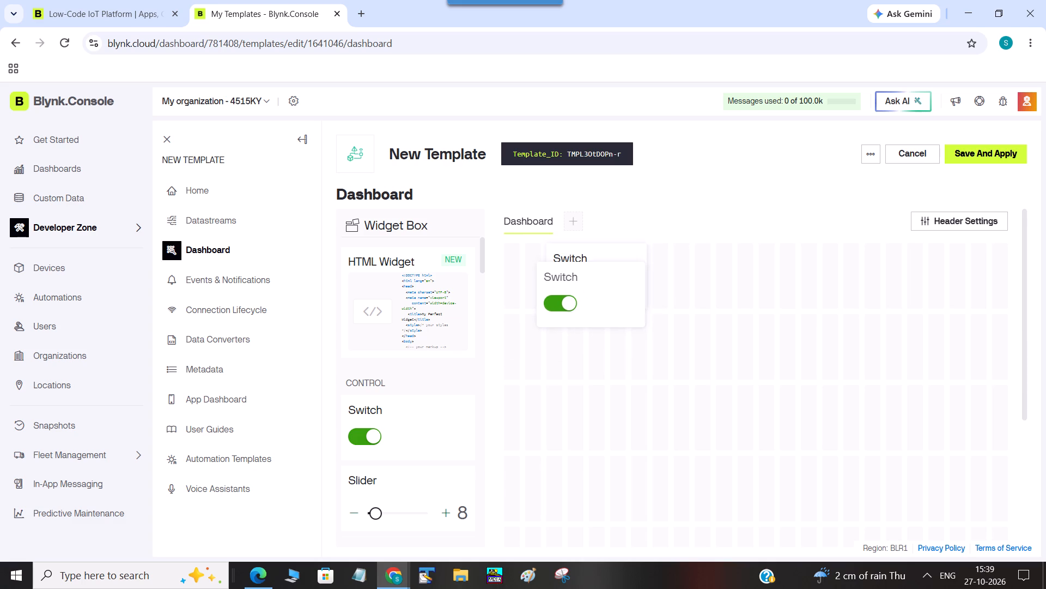
pyautogui.moveTo(363, 440); pyautogui.dragTo(703, 382)
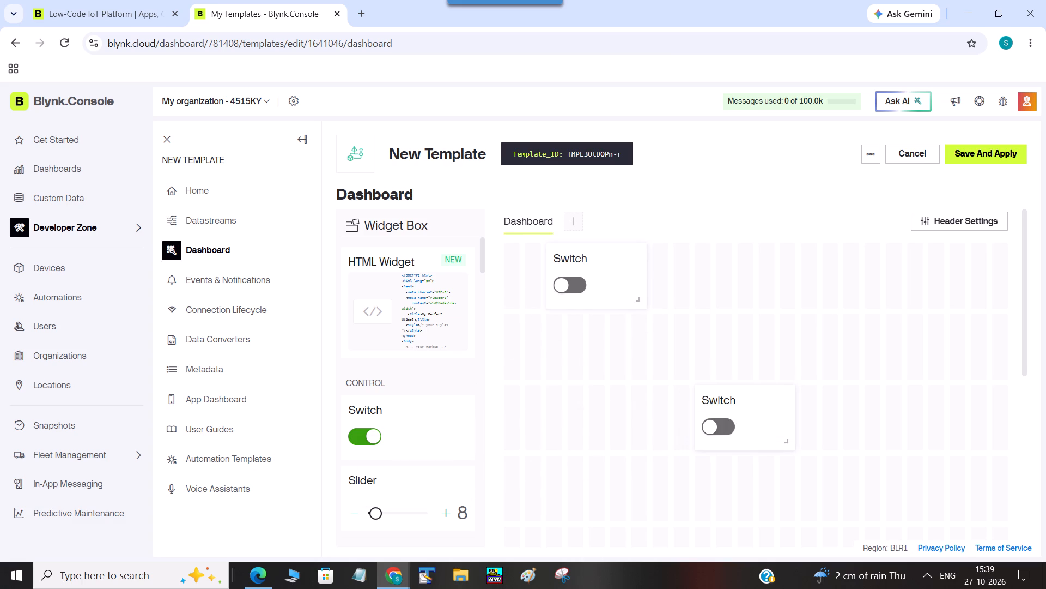
pyautogui.doubleClick(709, 431)
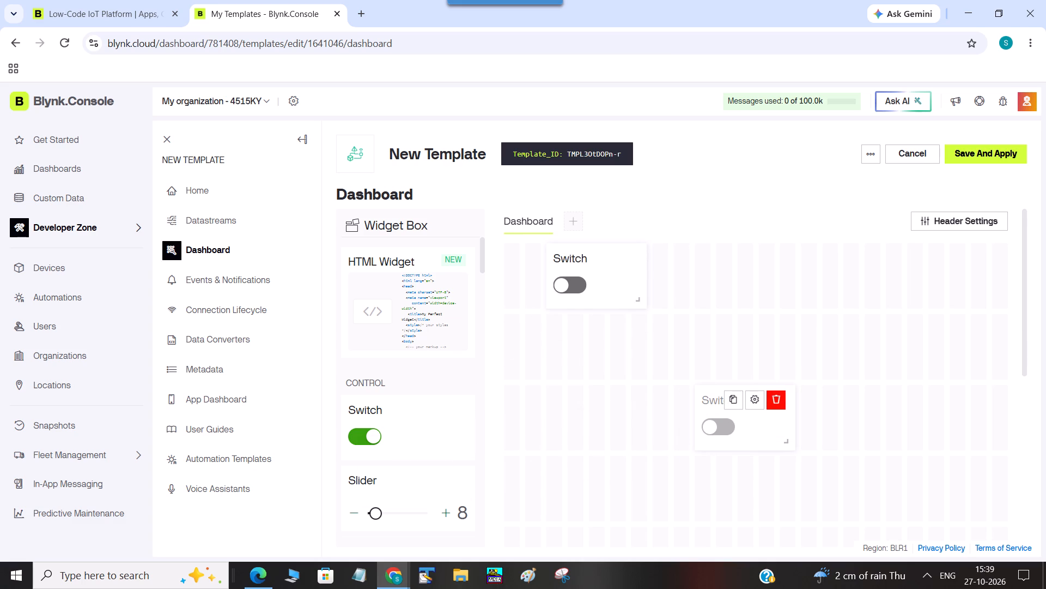
pyautogui.click(722, 433)
pyautogui.click(662, 470)
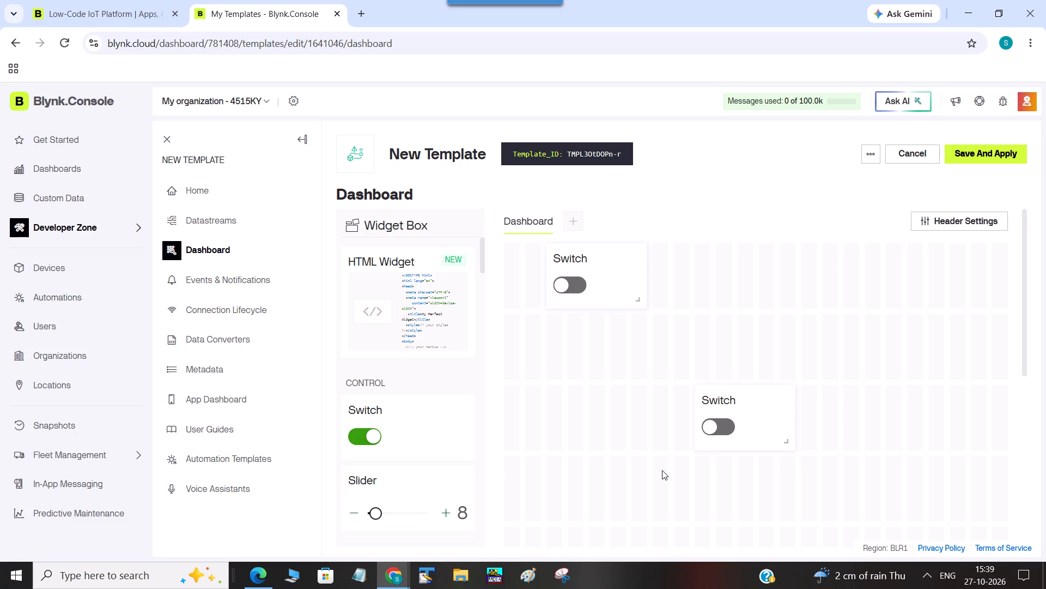
pyautogui.click(716, 435)
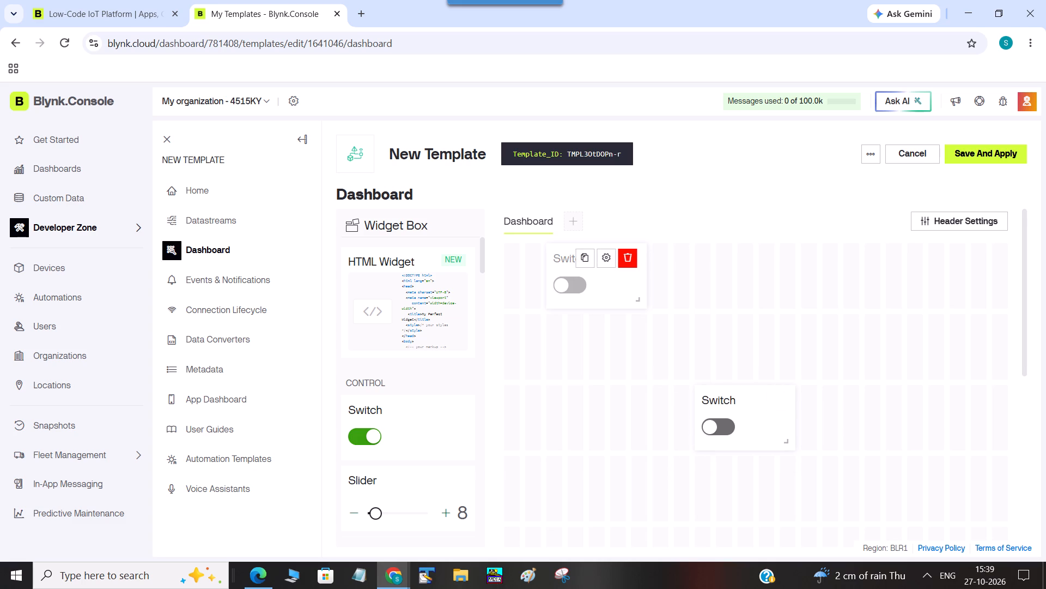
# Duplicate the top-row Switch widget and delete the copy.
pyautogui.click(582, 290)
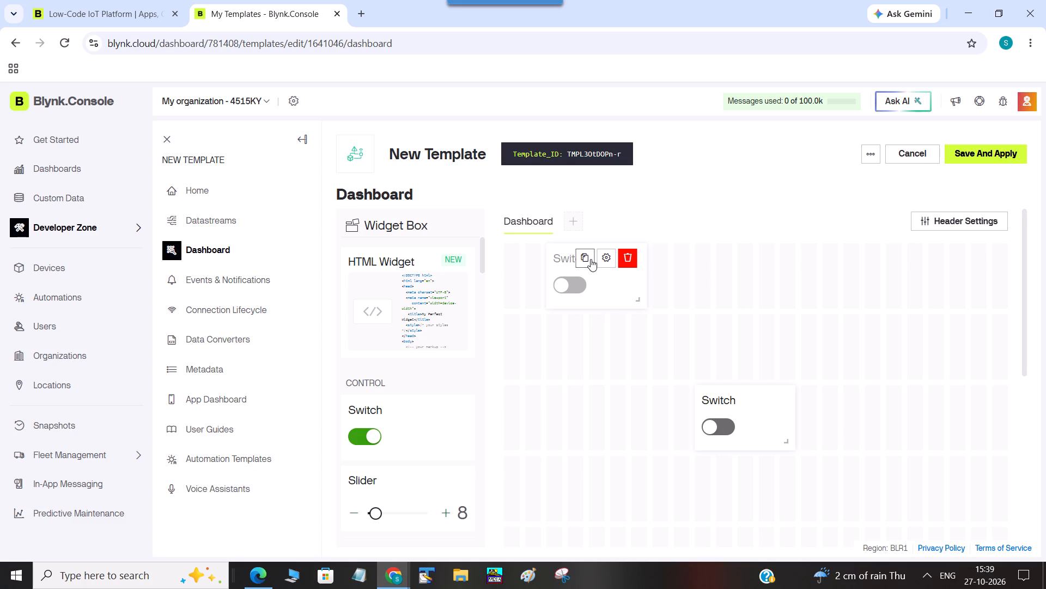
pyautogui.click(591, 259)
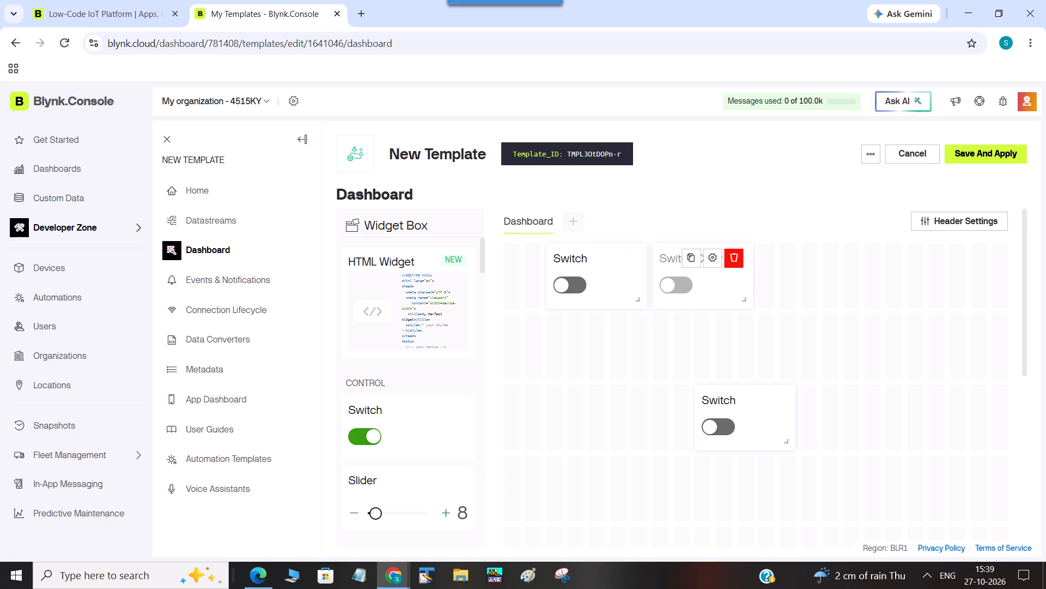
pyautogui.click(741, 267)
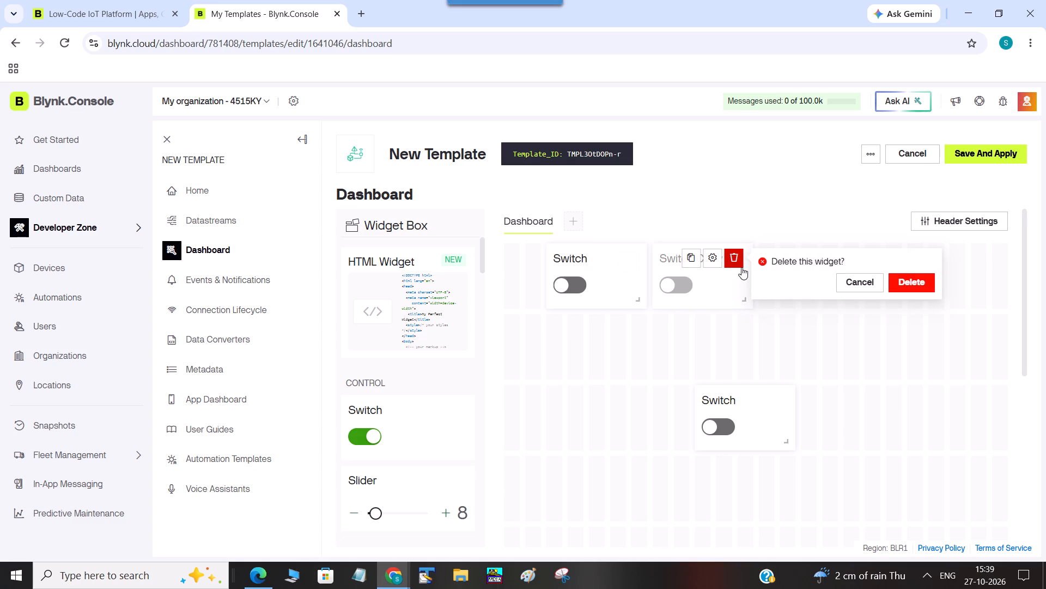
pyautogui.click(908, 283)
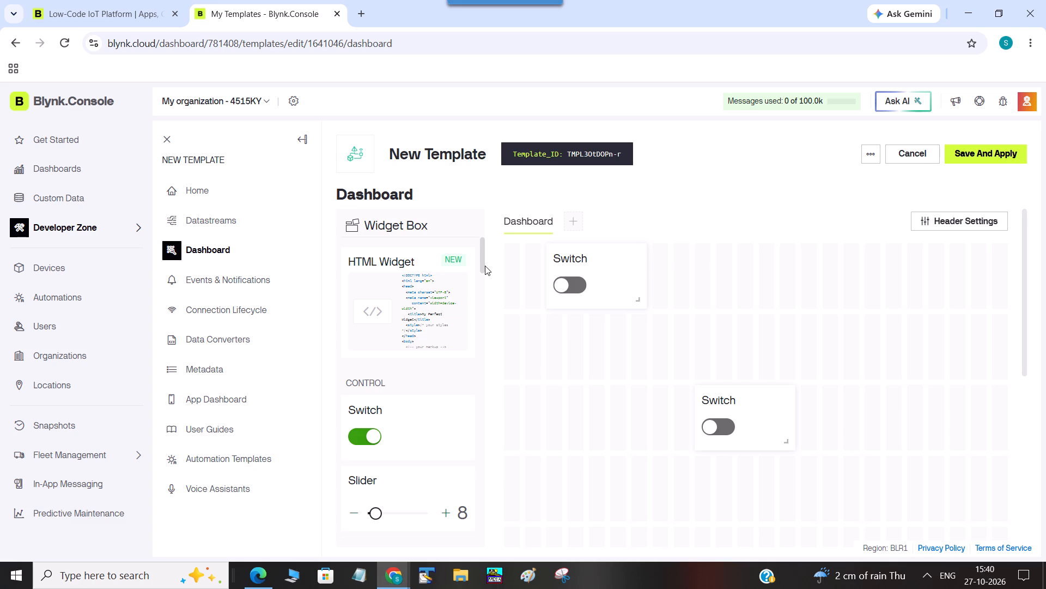
# Add an LED widget from the Display group to the dashboard, directly below the top-row Switch.
pyautogui.moveTo(482, 266); pyautogui.dragTo(482, 289)
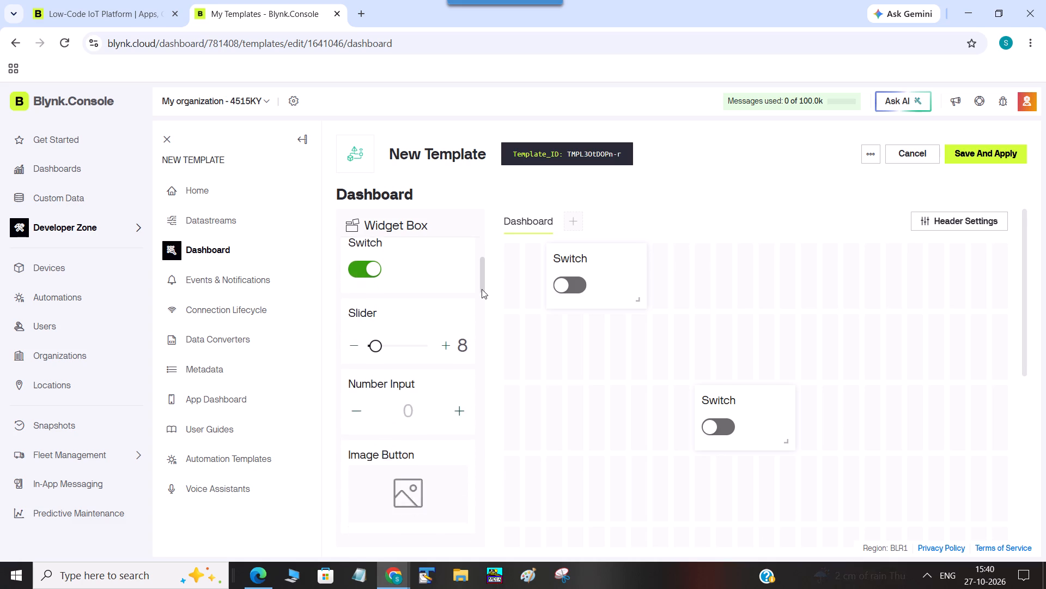
pyautogui.moveTo(482, 289); pyautogui.dragTo(483, 340)
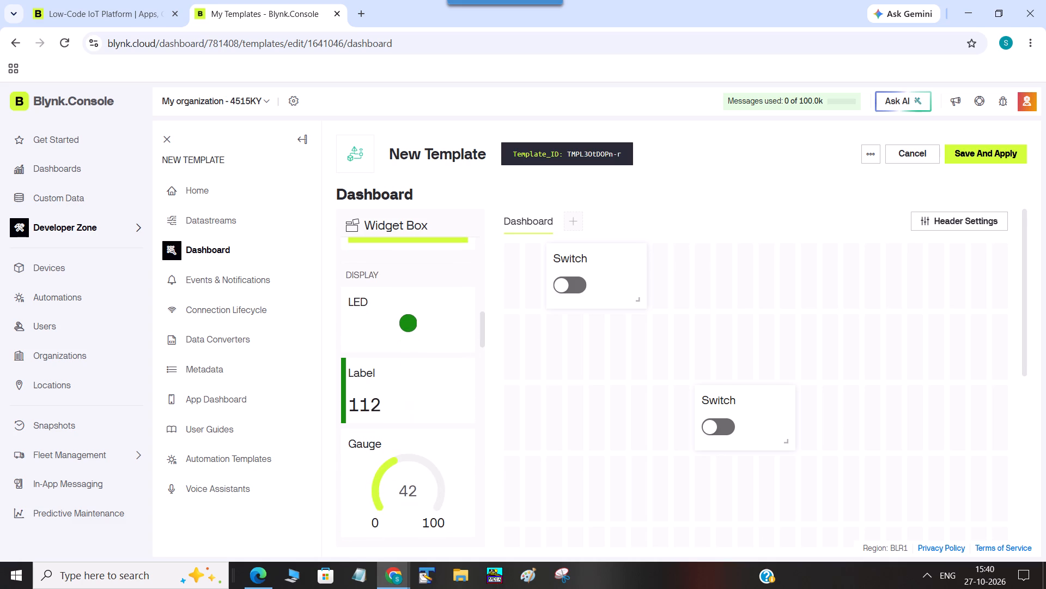
pyautogui.moveTo(391, 328); pyautogui.dragTo(579, 331)
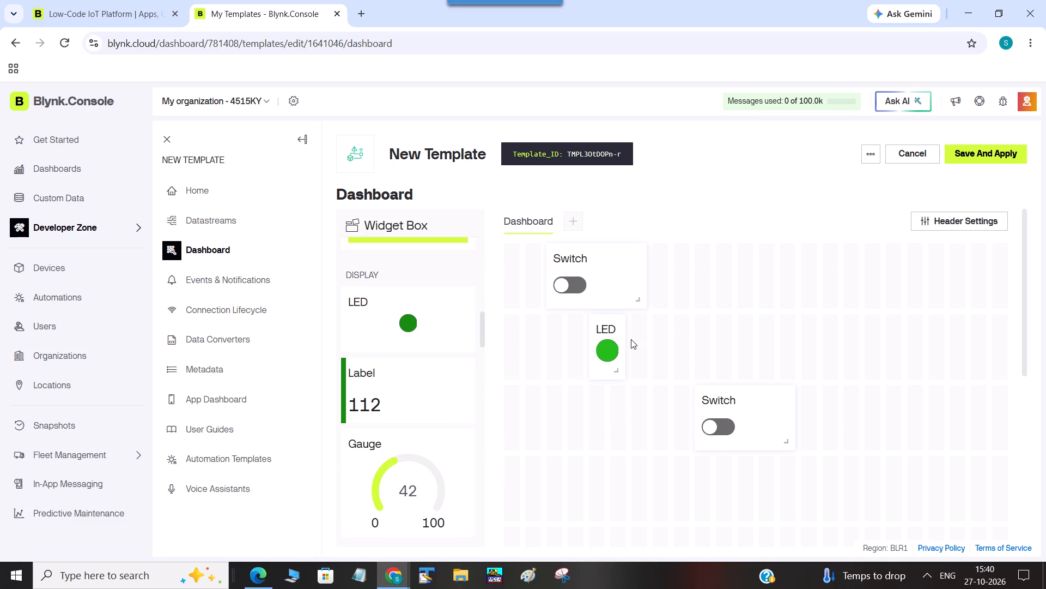
pyautogui.click(610, 349)
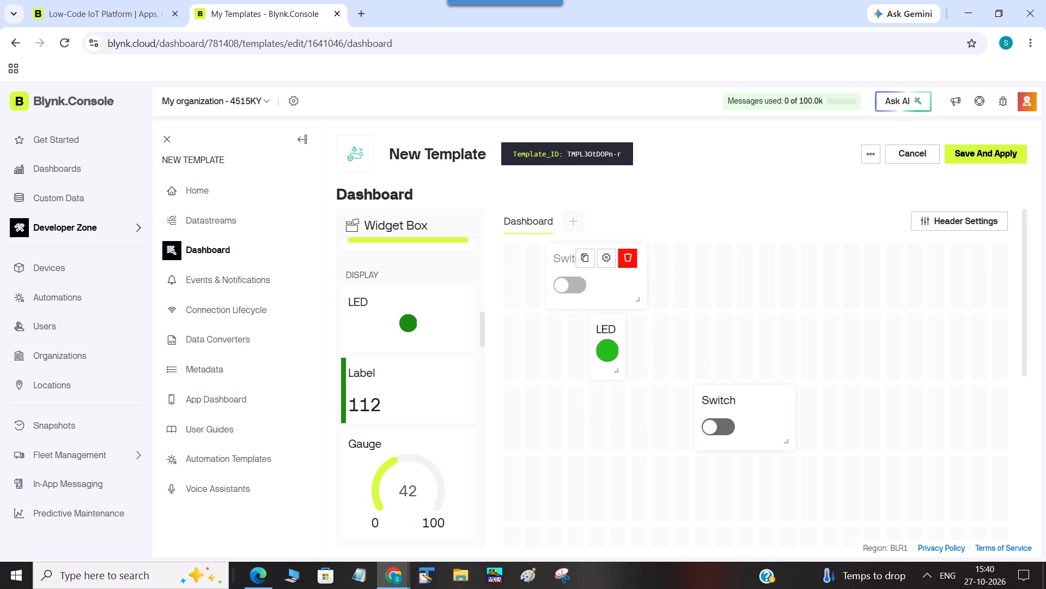
# Delete the top-row Switch widget from the dashboard.
pyautogui.click(633, 265)
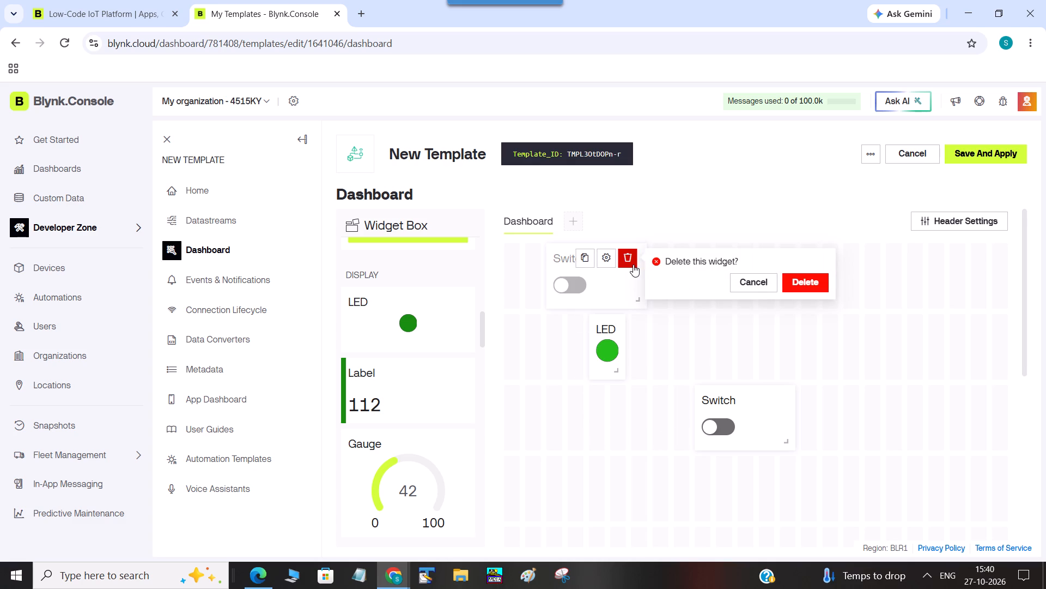
pyautogui.click(794, 284)
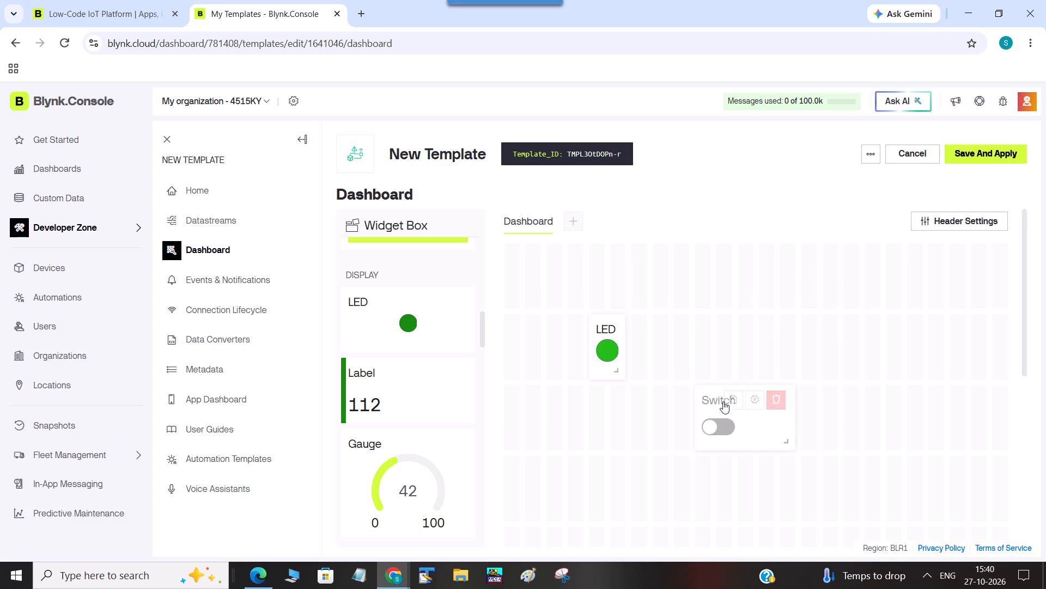
# Reposition the remaining Switch widget in the row below the LED widget, diagonally to its right.
pyautogui.click(722, 404)
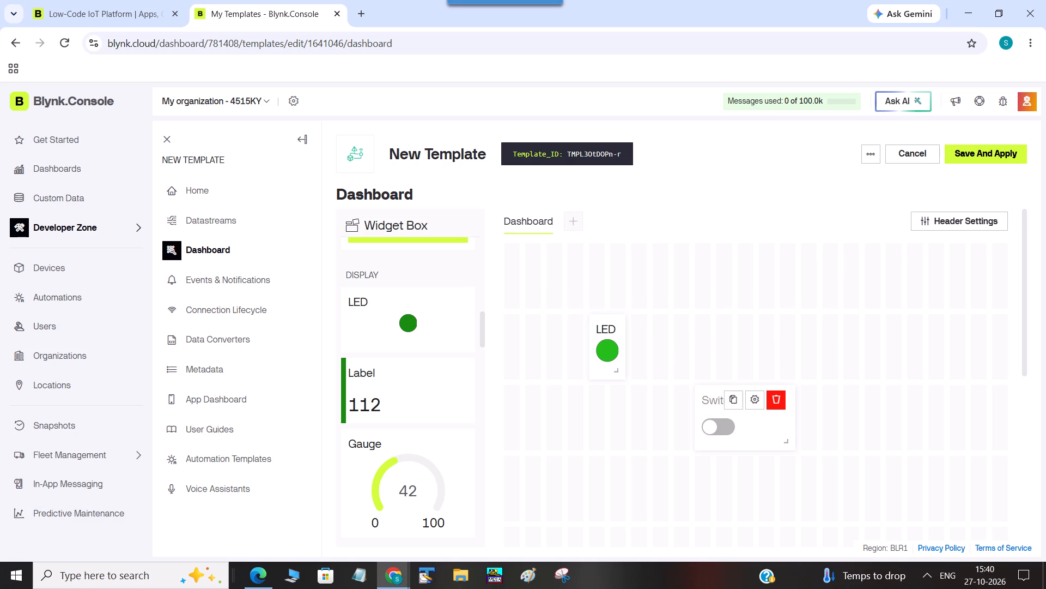
pyautogui.moveTo(714, 419); pyautogui.dragTo(661, 346)
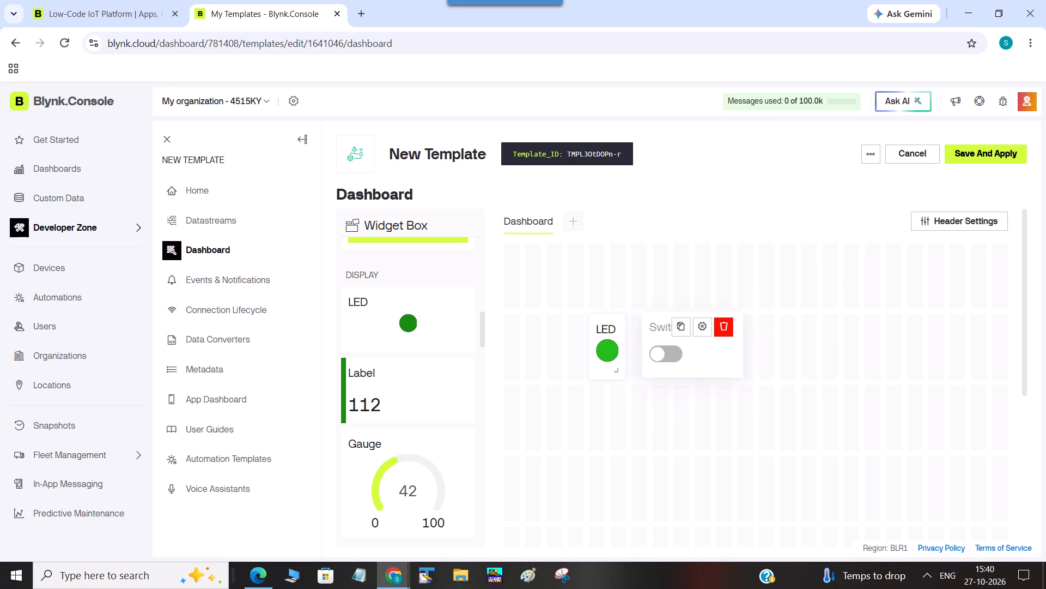
pyautogui.moveTo(661, 346); pyautogui.dragTo(644, 346)
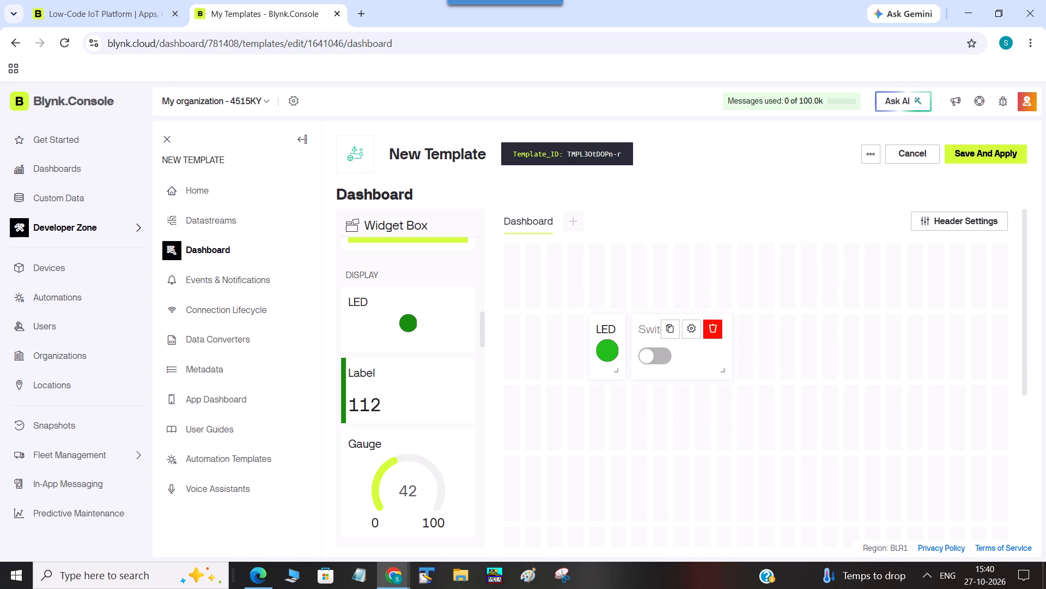
pyautogui.click(692, 362)
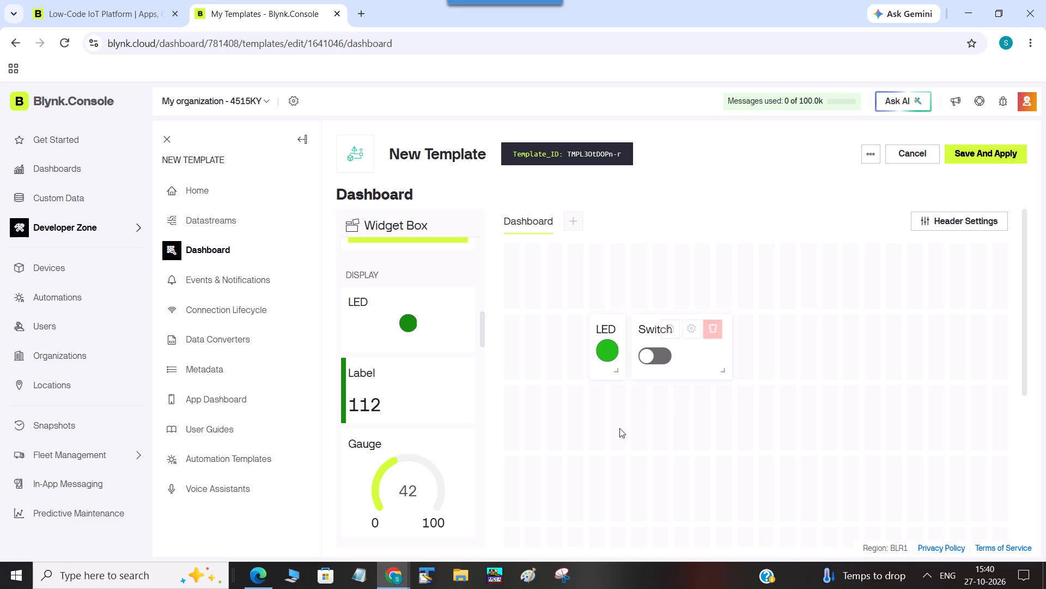
pyautogui.click(600, 356)
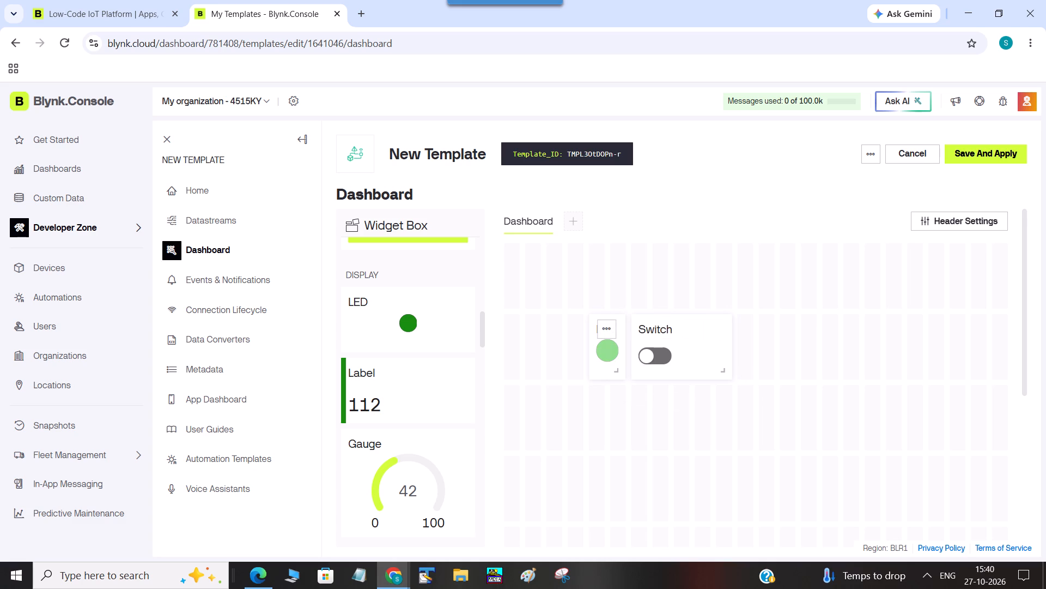
pyautogui.click(652, 356)
pyautogui.moveTo(655, 430); pyautogui.dragTo(666, 407)
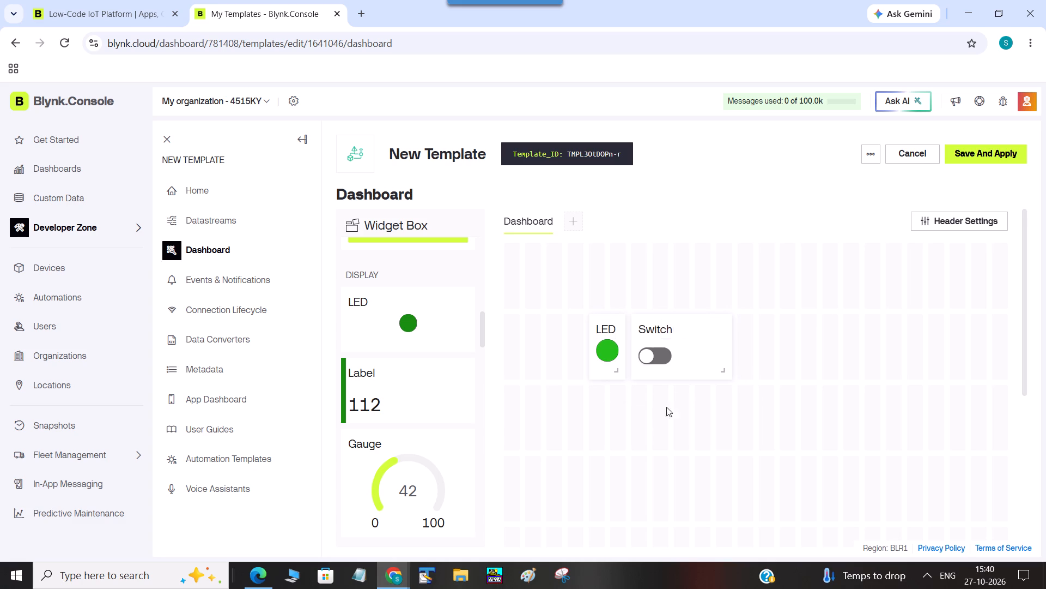
pyautogui.moveTo(666, 407); pyautogui.dragTo(698, 345)
pyautogui.moveTo(698, 345); pyautogui.dragTo(731, 392)
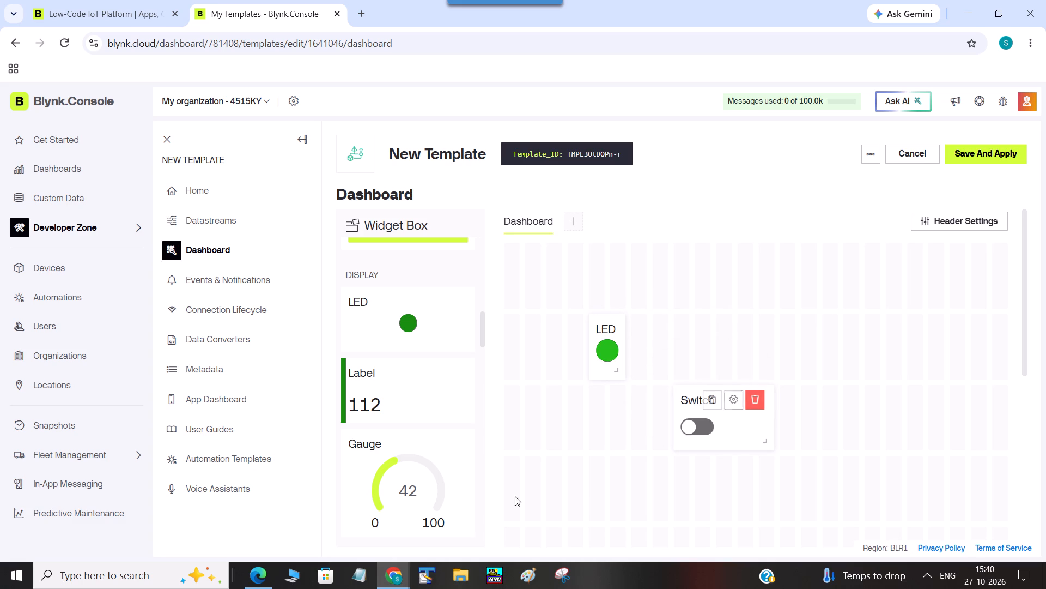
# Look through the Widget Box, from the control widgets to the Interface and Misc groups, to examine the available widgets.
pyautogui.moveTo(482, 342); pyautogui.dragTo(488, 388)
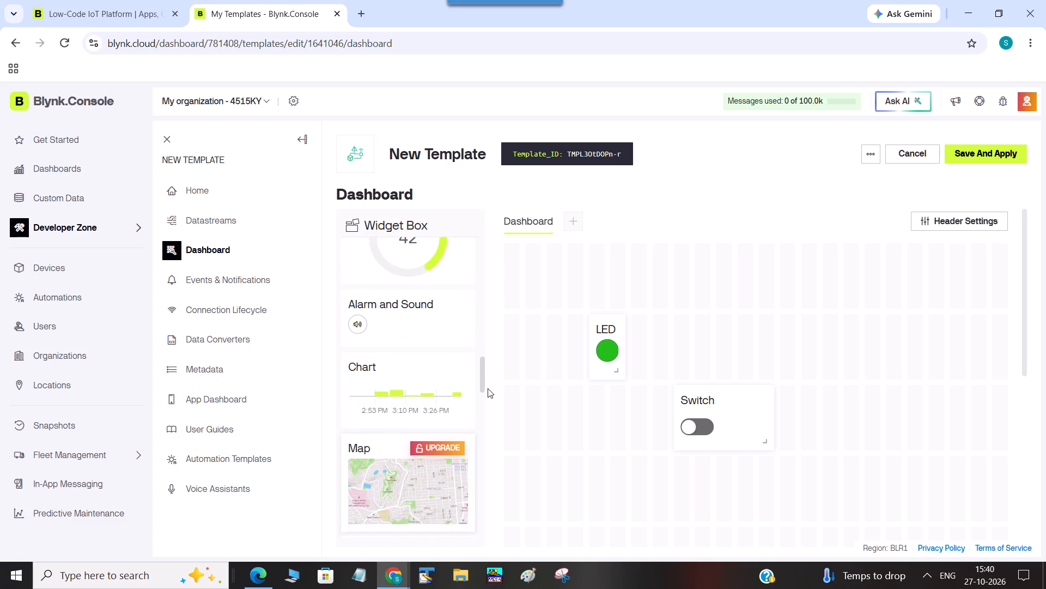
pyautogui.moveTo(488, 388); pyautogui.dragTo(514, 169)
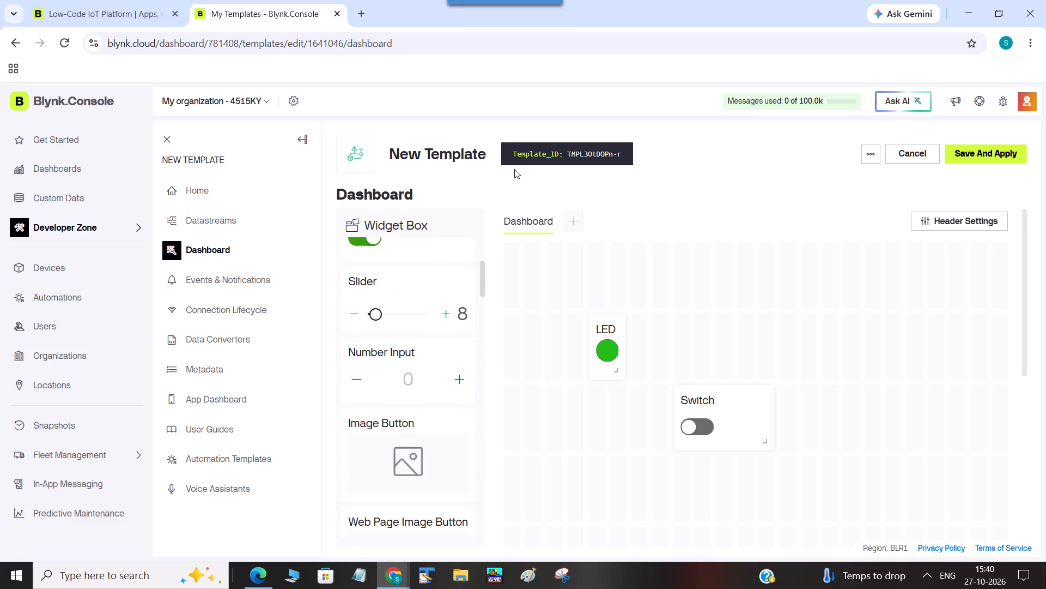
pyautogui.moveTo(514, 169); pyautogui.dragTo(514, 154)
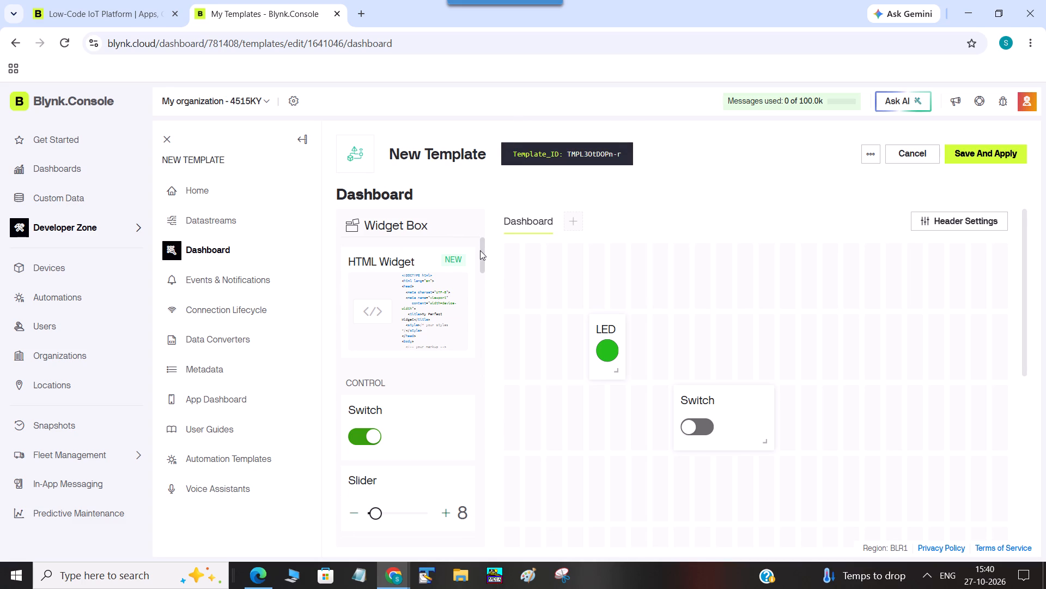
pyautogui.moveTo(481, 250); pyautogui.dragTo(477, 302)
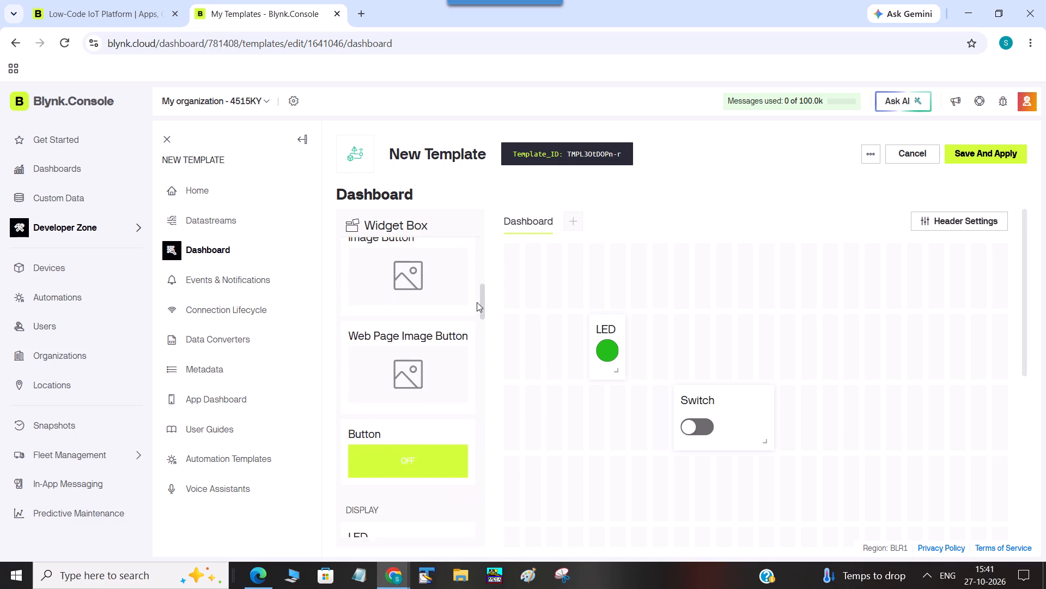
pyautogui.moveTo(477, 302); pyautogui.dragTo(438, 432)
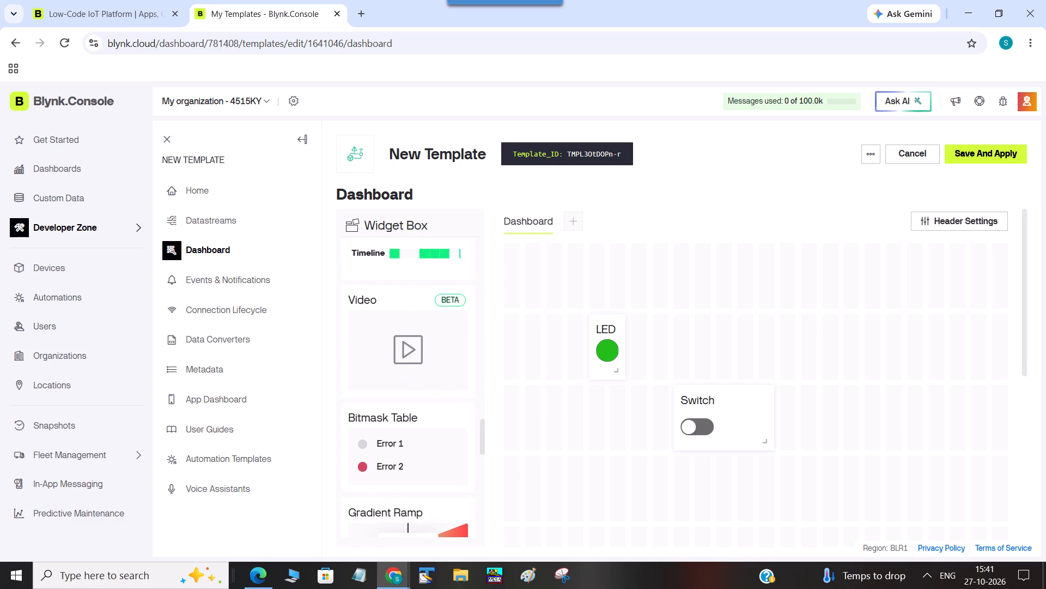
pyautogui.moveTo(483, 436); pyautogui.dragTo(483, 455)
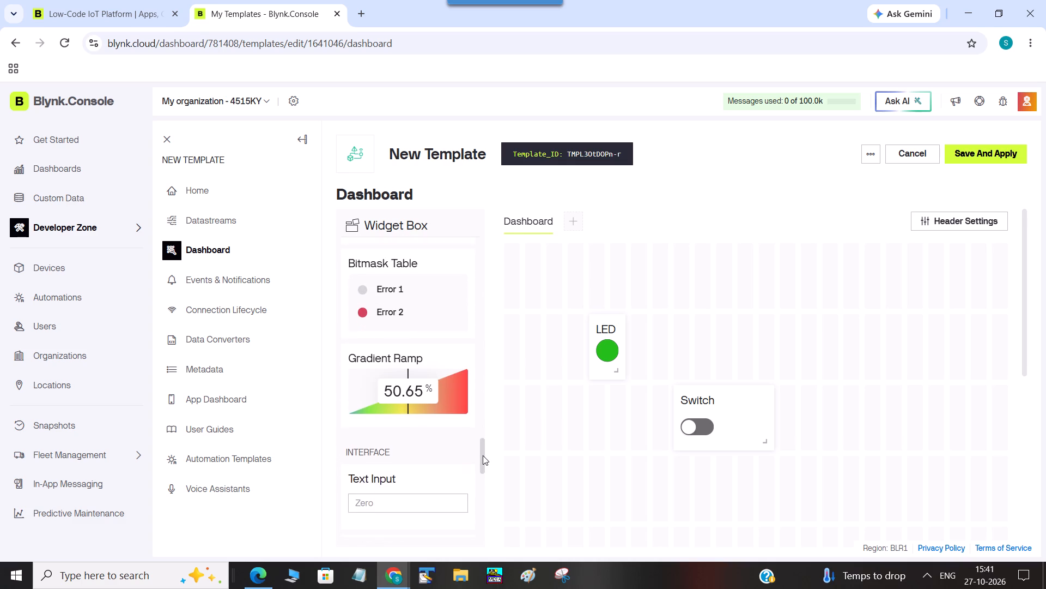
pyautogui.moveTo(483, 455); pyautogui.dragTo(483, 470)
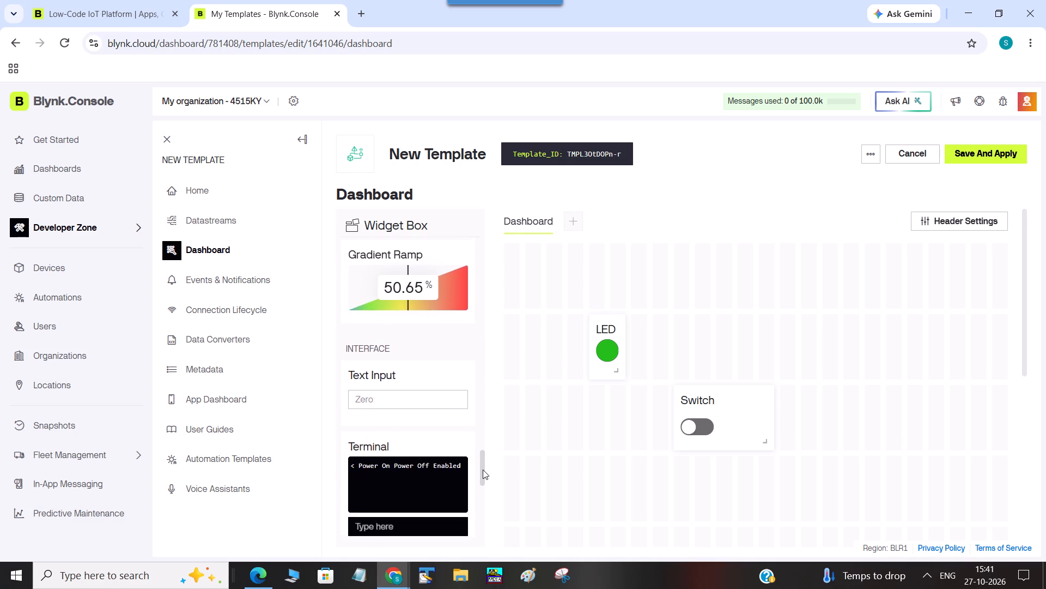
pyautogui.moveTo(483, 470); pyautogui.dragTo(472, 515)
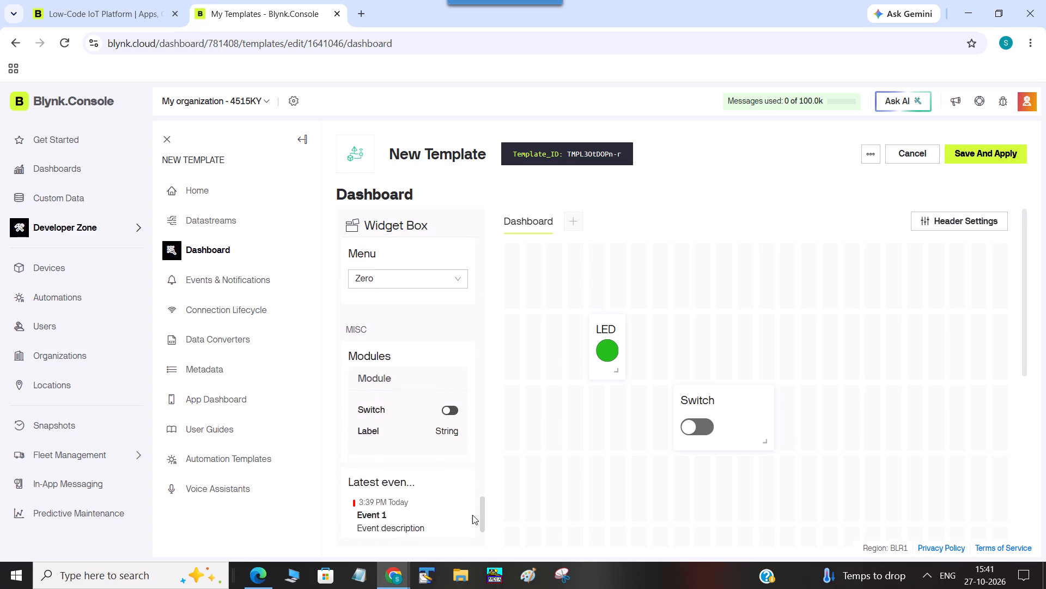
pyautogui.moveTo(472, 515); pyautogui.dragTo(472, 519)
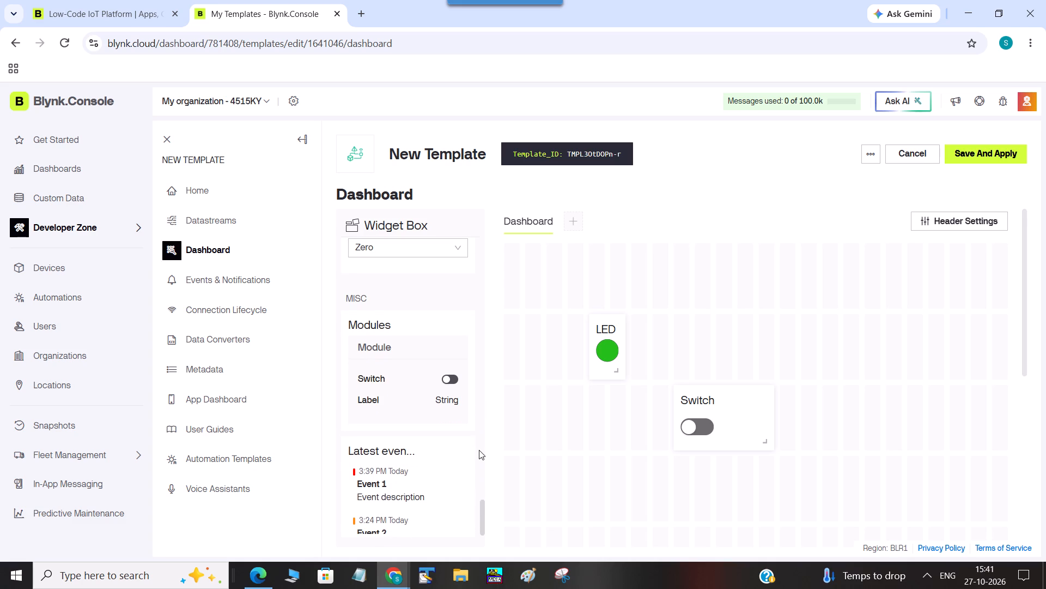
pyautogui.moveTo(481, 530); pyautogui.dragTo(482, 516)
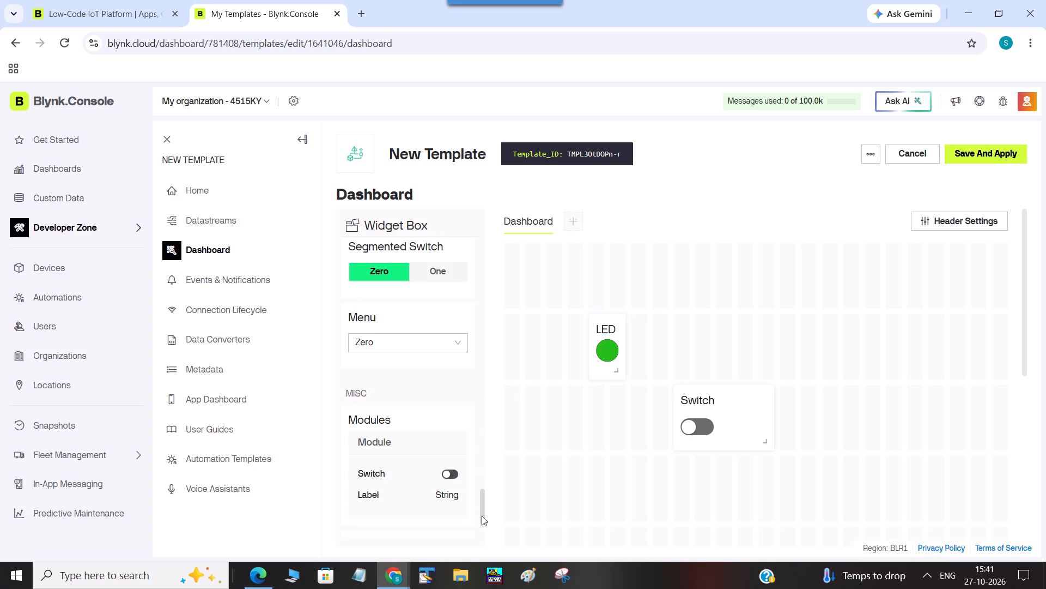
pyautogui.moveTo(482, 516); pyautogui.dragTo(485, 500)
pyautogui.click(460, 490)
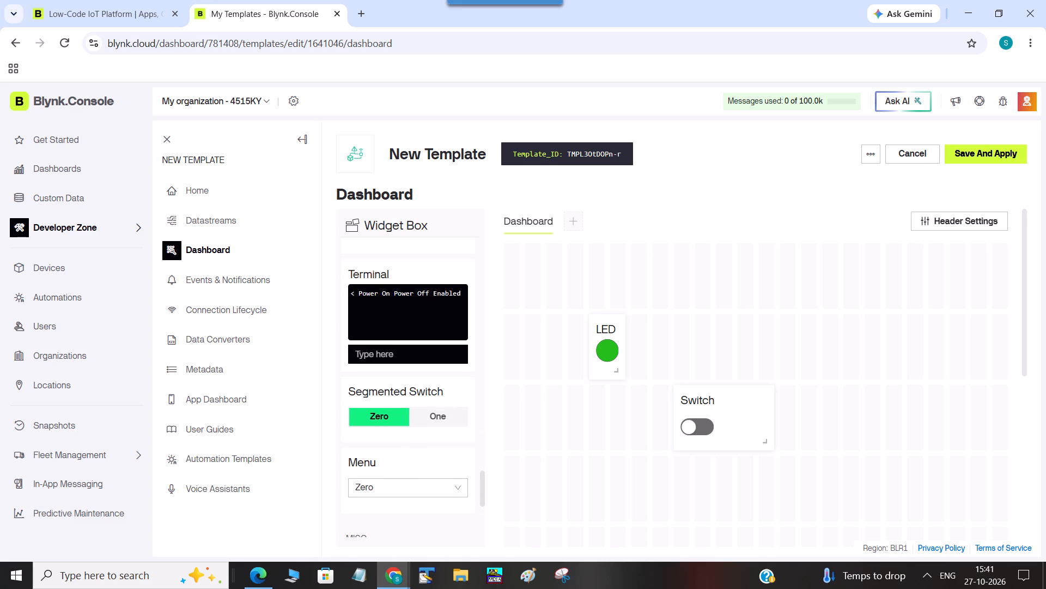
# Look back through the Widget Box from the Interface group up to the HTML Widget to review the available widgets.
pyautogui.click(458, 491)
pyautogui.moveTo(484, 494); pyautogui.dragTo(485, 484)
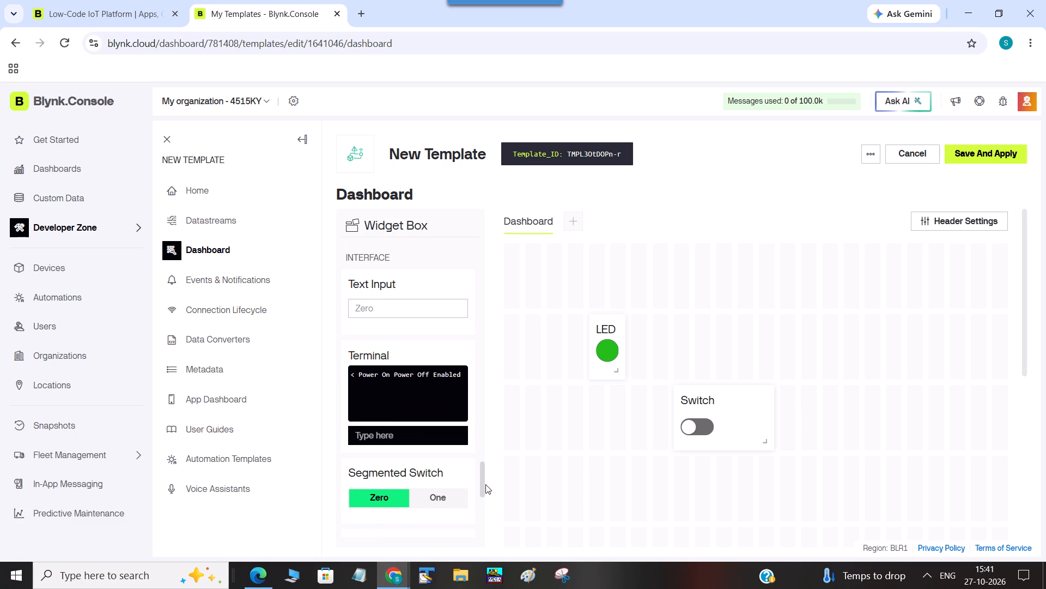
pyautogui.moveTo(485, 484); pyautogui.dragTo(496, 418)
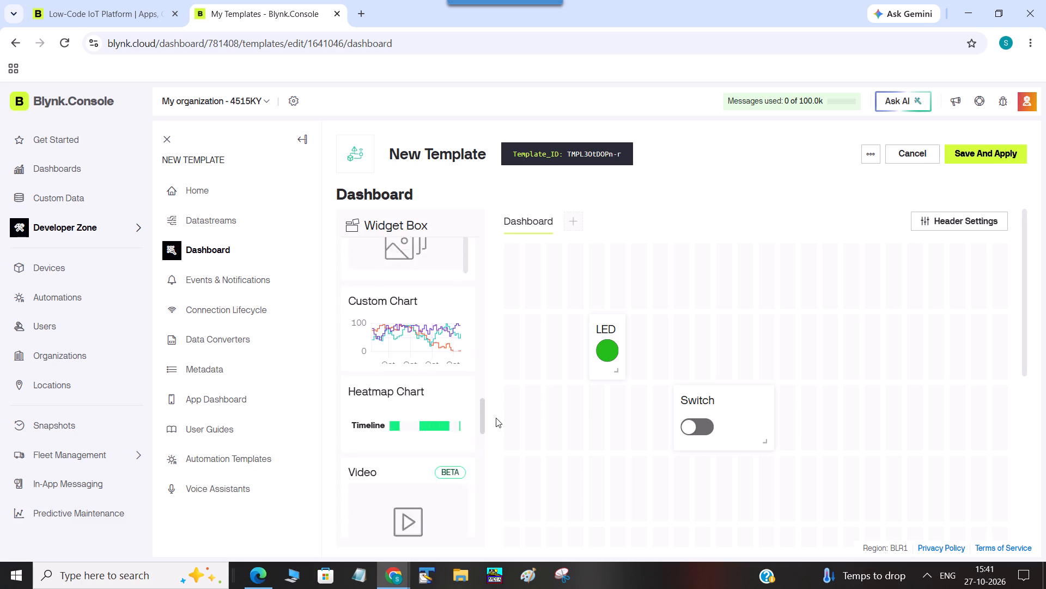
pyautogui.moveTo(496, 418); pyautogui.dragTo(505, 396)
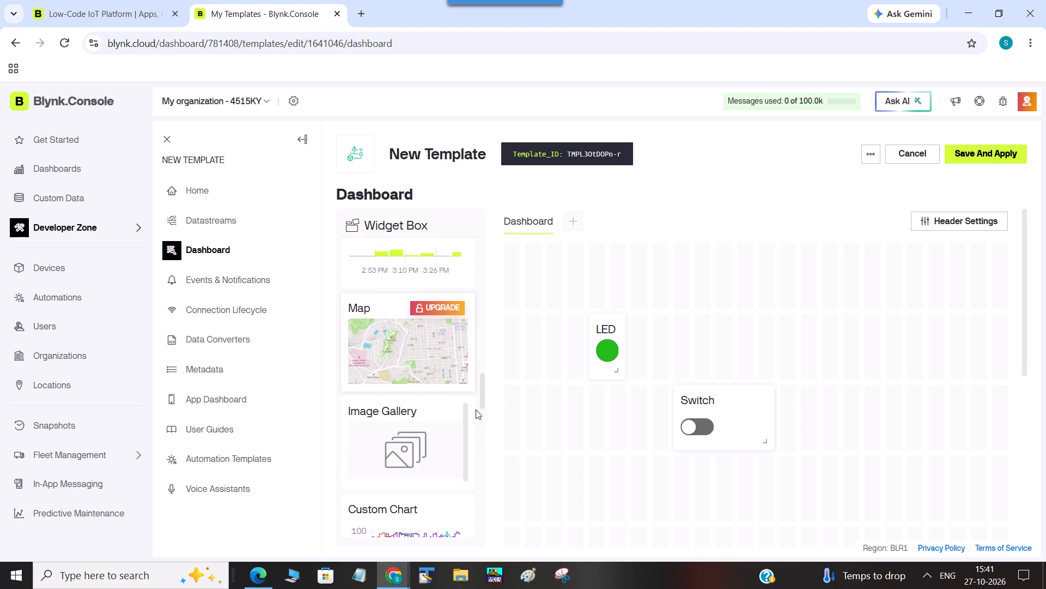
pyautogui.click(484, 402)
pyautogui.moveTo(483, 402); pyautogui.dragTo(484, 387)
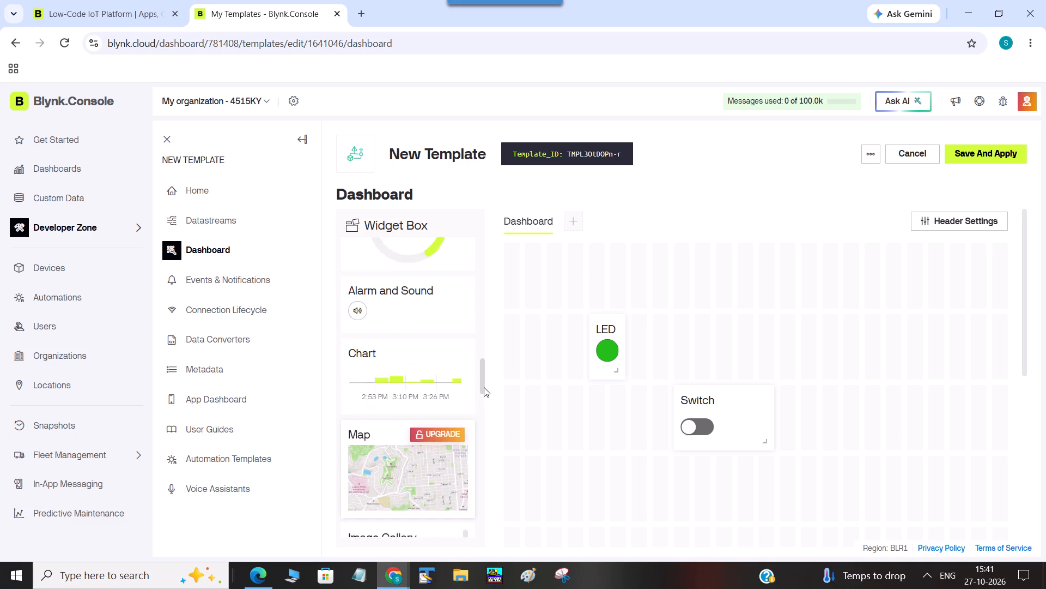
pyautogui.moveTo(484, 387); pyautogui.dragTo(494, 342)
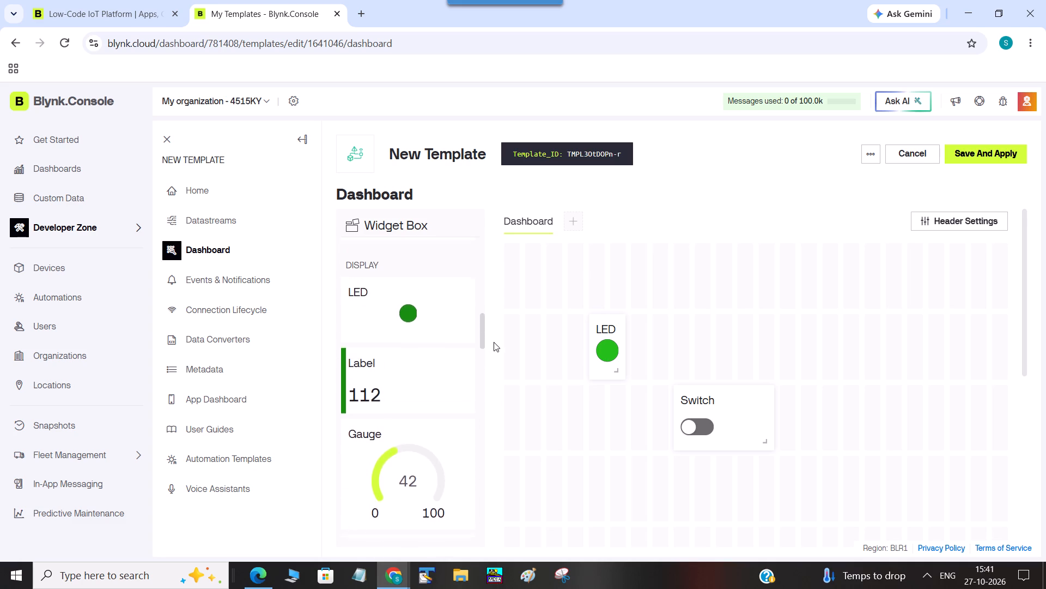
pyautogui.moveTo(494, 342); pyautogui.dragTo(504, 313)
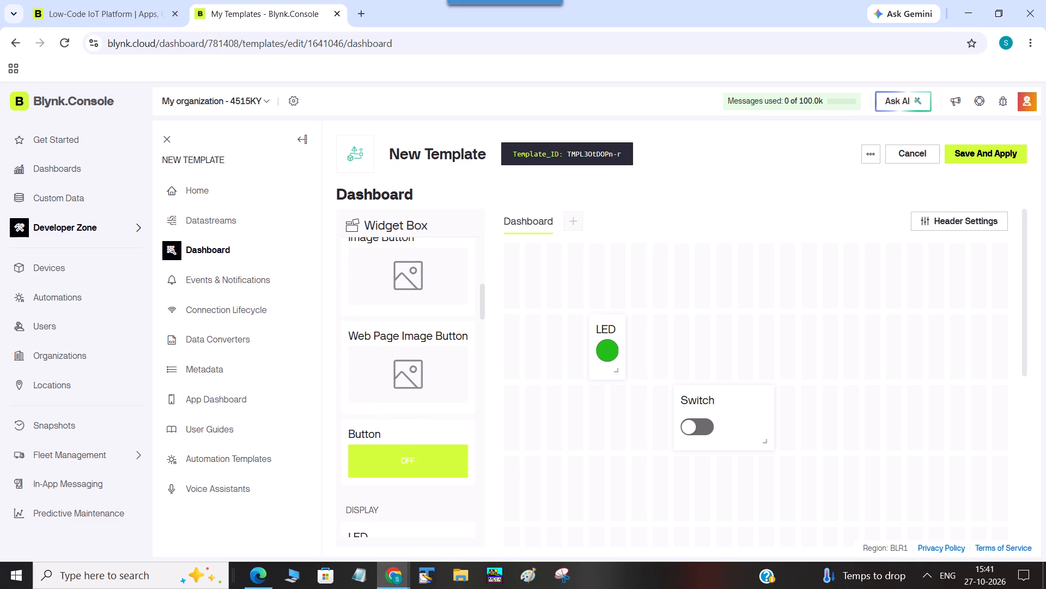
pyautogui.click(439, 465)
pyautogui.moveTo(484, 315); pyautogui.dragTo(488, 297)
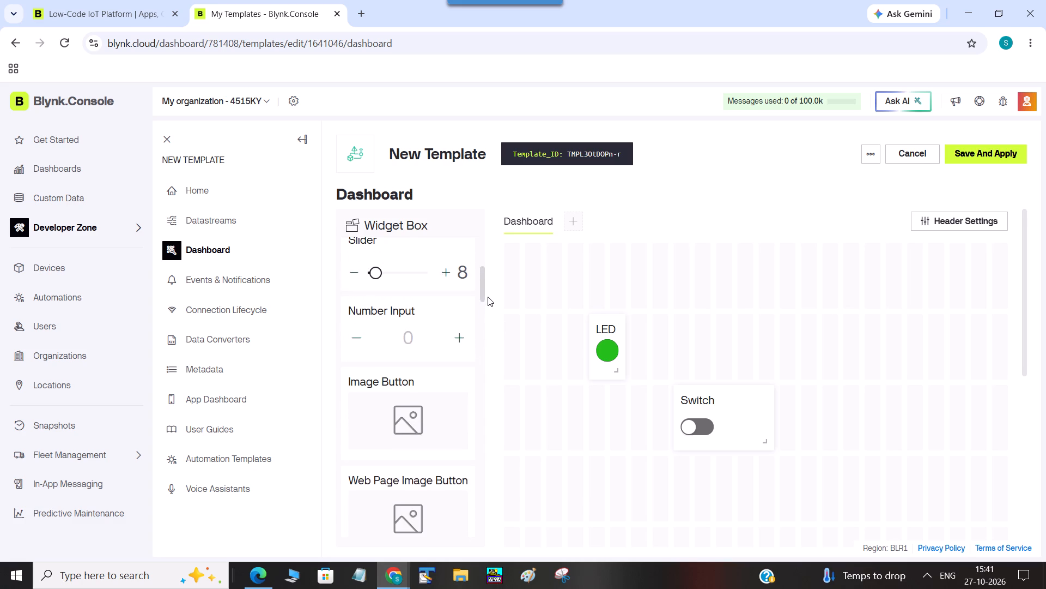
pyautogui.moveTo(488, 297); pyautogui.dragTo(510, 261)
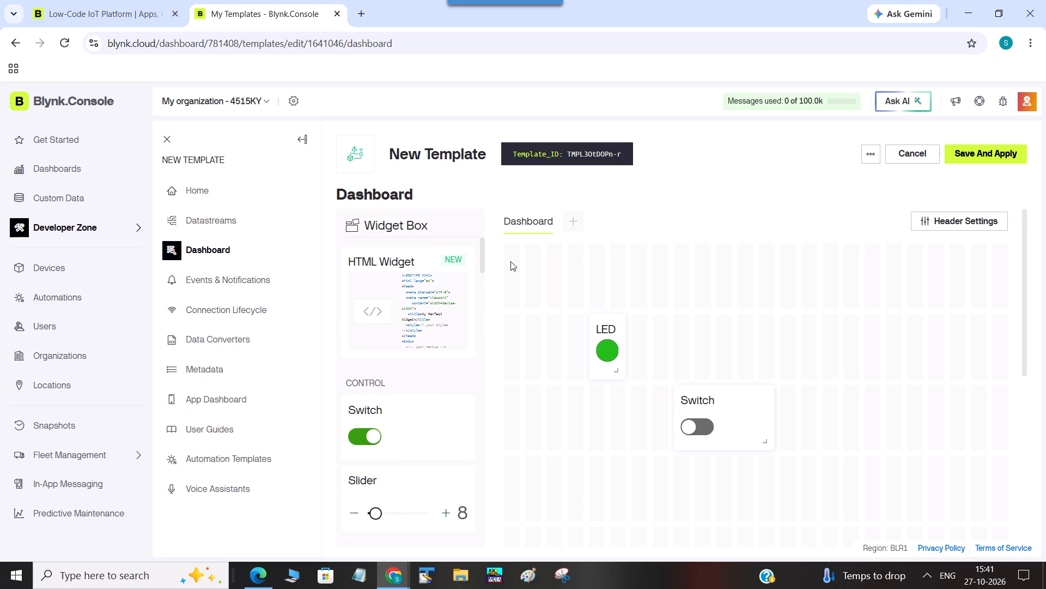
pyautogui.click(437, 224)
pyautogui.click(456, 224)
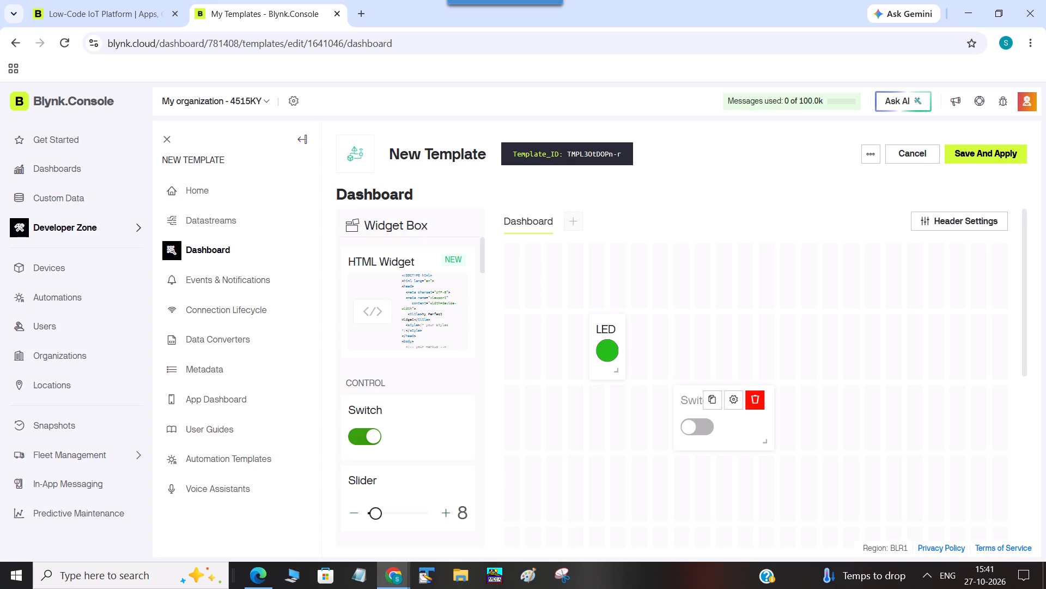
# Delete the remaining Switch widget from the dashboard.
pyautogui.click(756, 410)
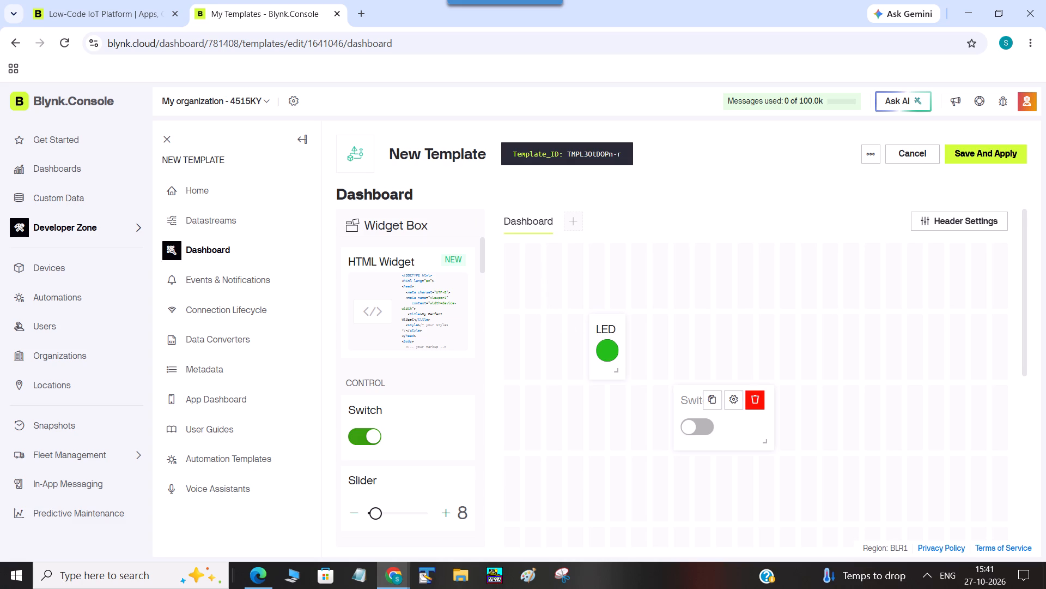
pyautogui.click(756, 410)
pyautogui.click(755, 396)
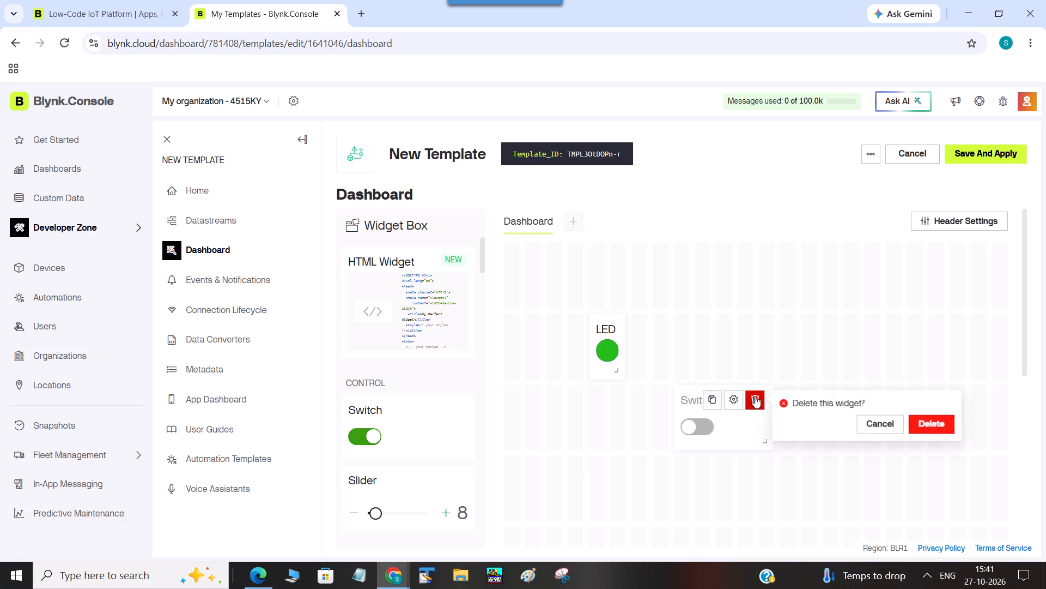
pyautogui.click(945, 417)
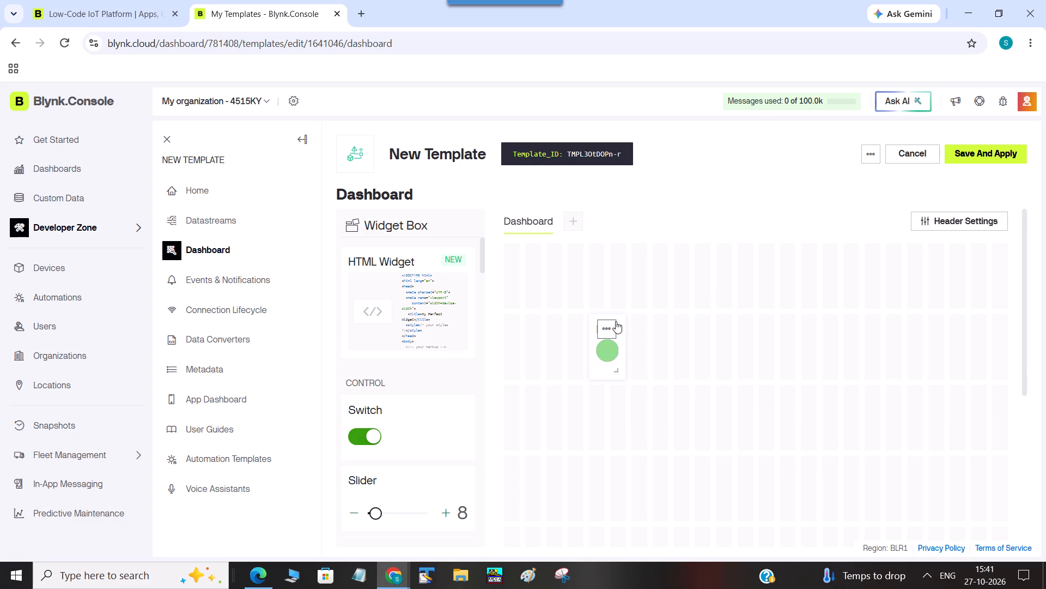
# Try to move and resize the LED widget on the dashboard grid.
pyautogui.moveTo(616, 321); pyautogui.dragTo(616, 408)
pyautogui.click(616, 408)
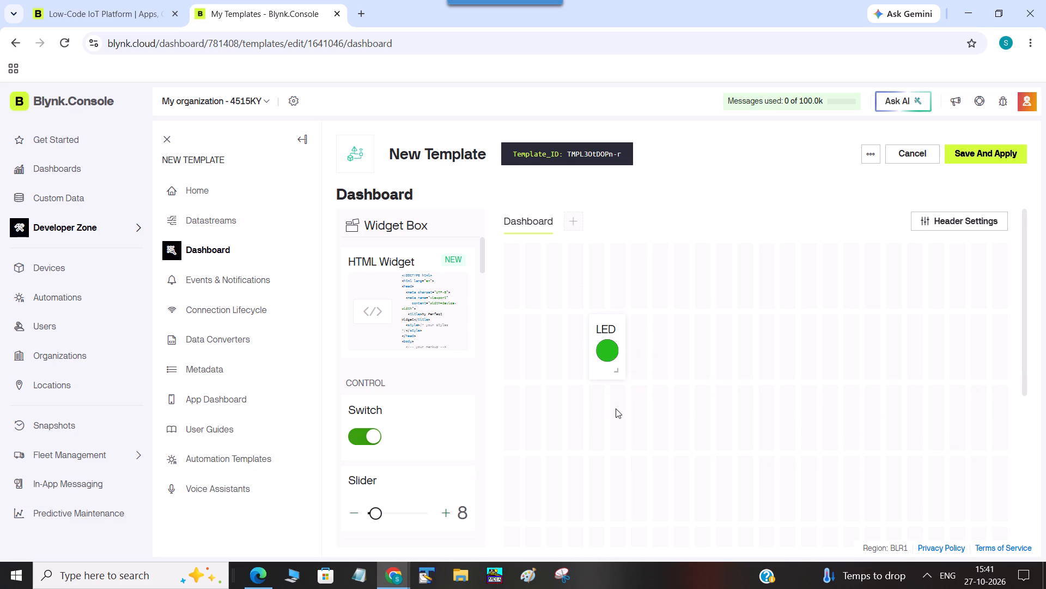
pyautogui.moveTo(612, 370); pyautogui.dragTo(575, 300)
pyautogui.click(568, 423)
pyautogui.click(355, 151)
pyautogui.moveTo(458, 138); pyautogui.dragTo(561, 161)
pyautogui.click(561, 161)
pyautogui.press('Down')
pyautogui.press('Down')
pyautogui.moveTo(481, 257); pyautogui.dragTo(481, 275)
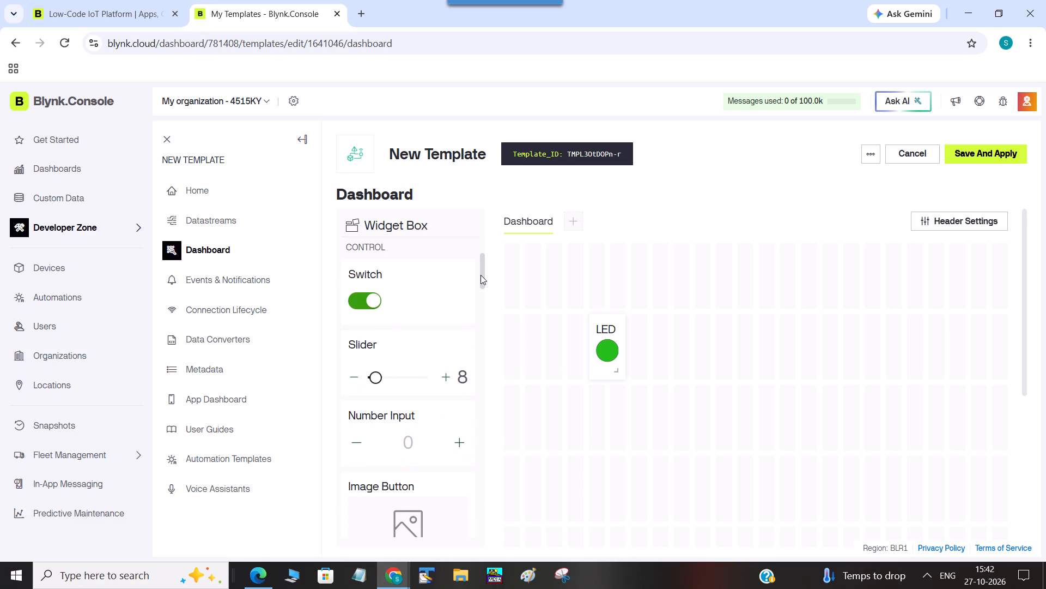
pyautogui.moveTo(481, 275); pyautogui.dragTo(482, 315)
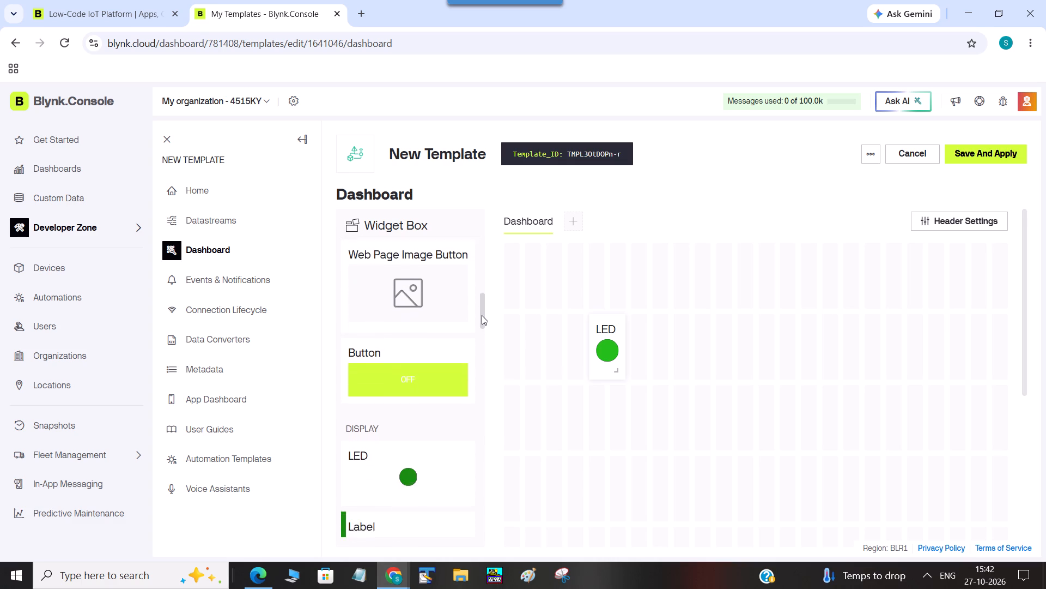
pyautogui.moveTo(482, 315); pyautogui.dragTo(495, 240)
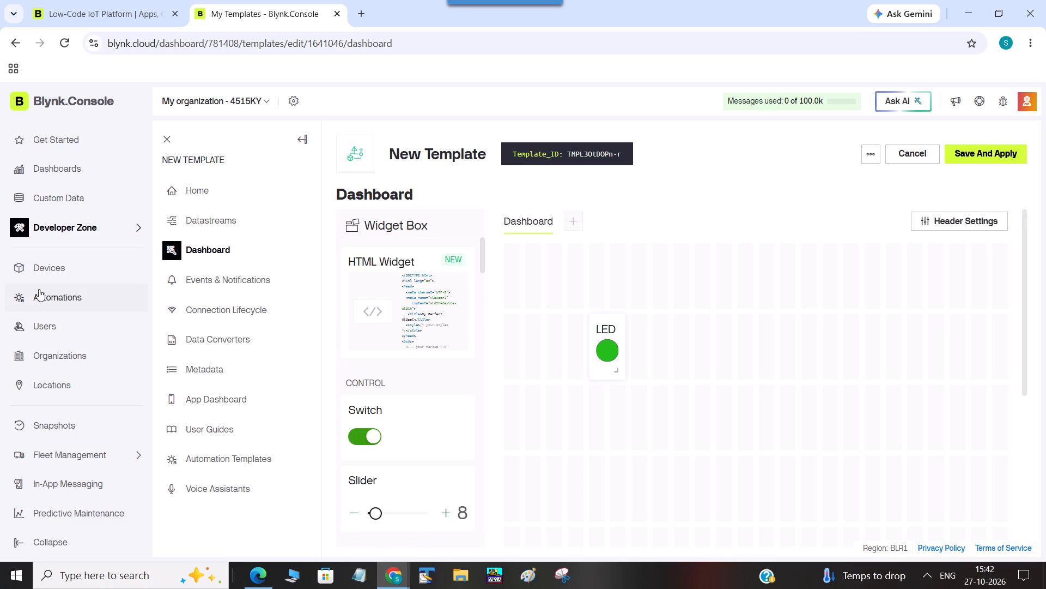
# Open the Automations page to view the conditions offered for creating an automation.
pyautogui.click(37, 294)
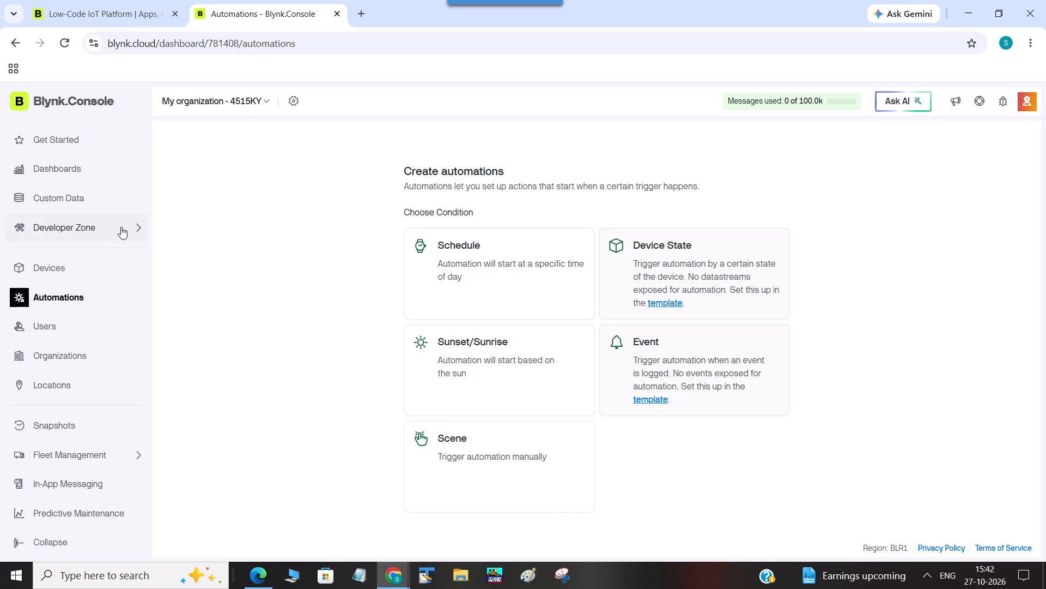
# Return to the Developer Zone templates and open the dashboard of New Template for editing.
pyautogui.click(100, 232)
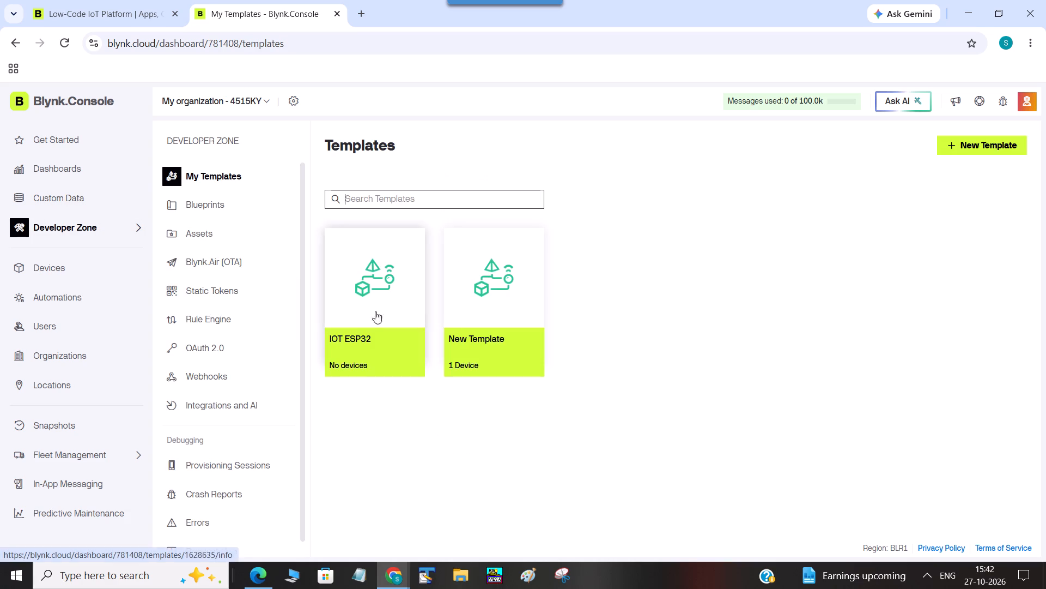
pyautogui.click(492, 322)
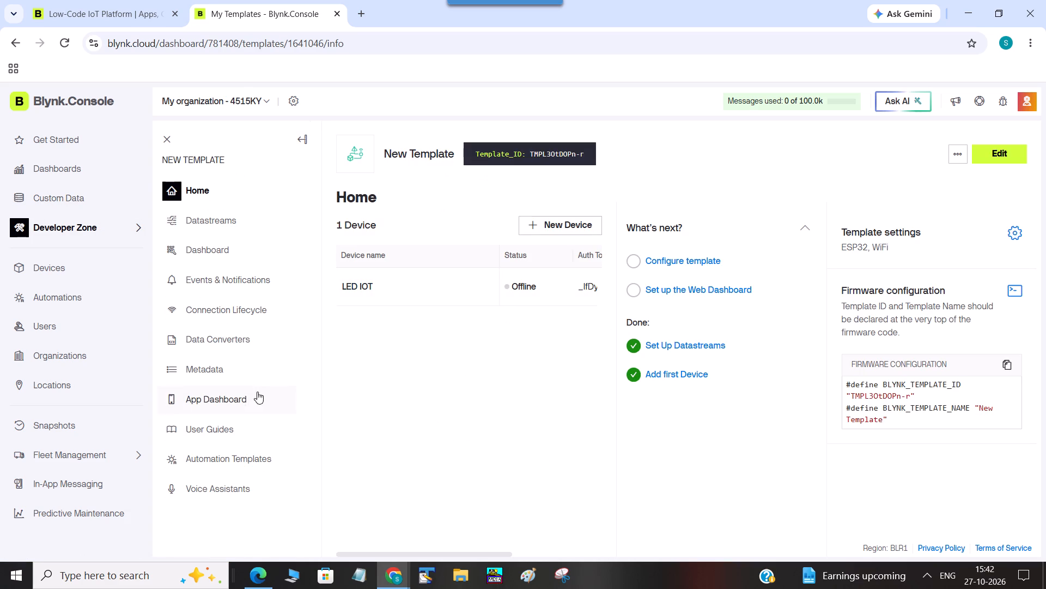
pyautogui.click(260, 244)
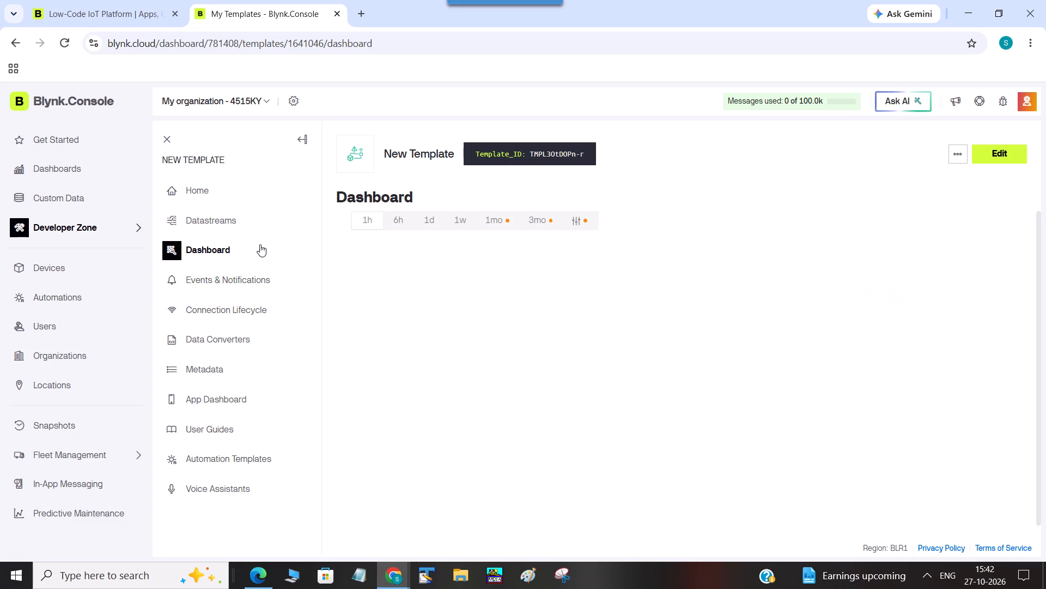
pyautogui.click(999, 152)
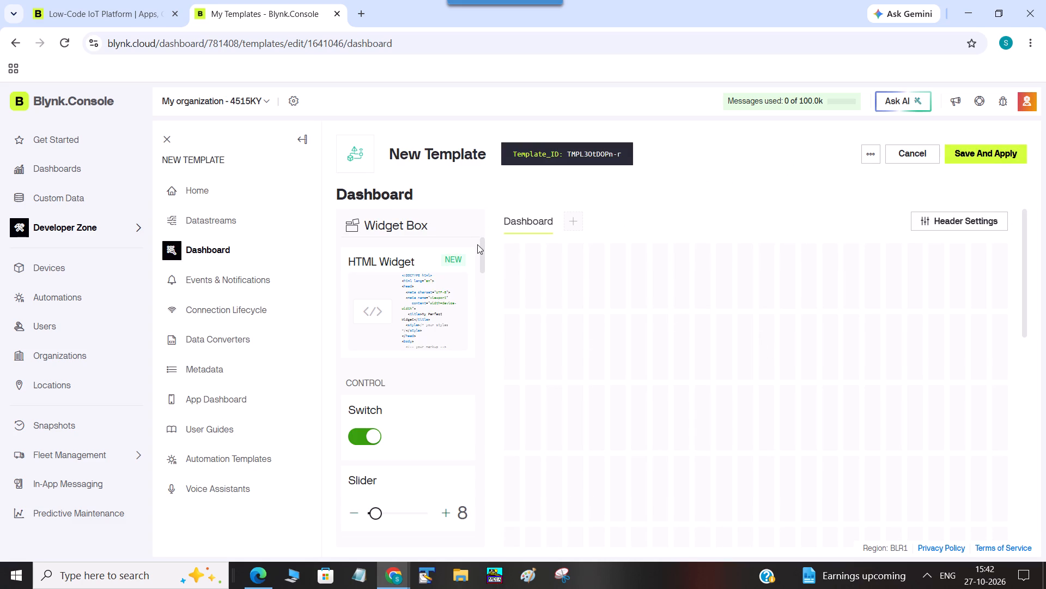
# Add an LED widget from the Display group to the second row of the empty dashboard, near its left side.
pyautogui.moveTo(481, 251); pyautogui.dragTo(482, 297)
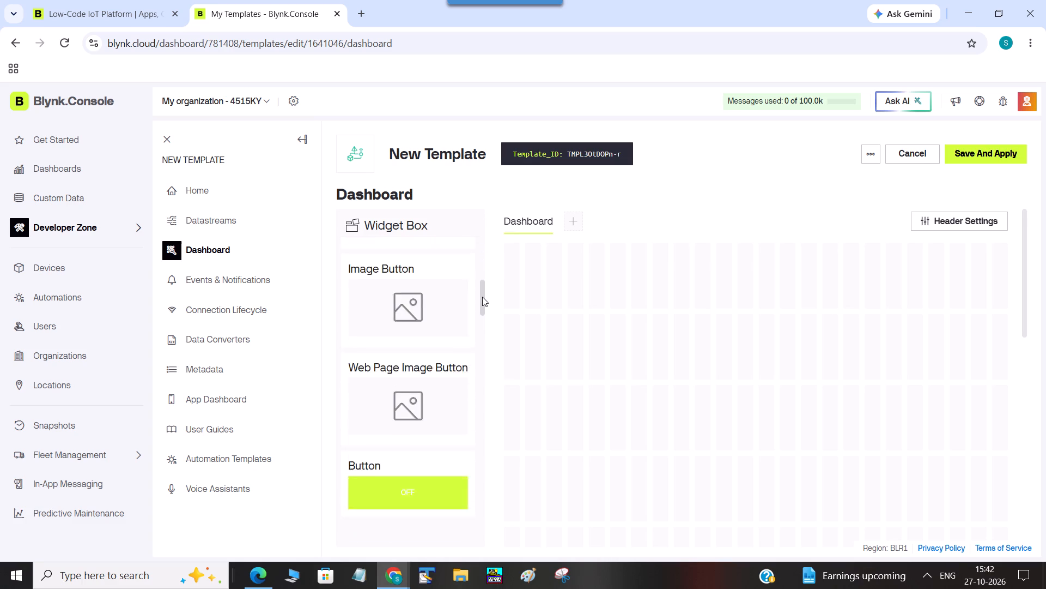
pyautogui.moveTo(482, 297); pyautogui.dragTo(482, 325)
pyautogui.click(385, 296)
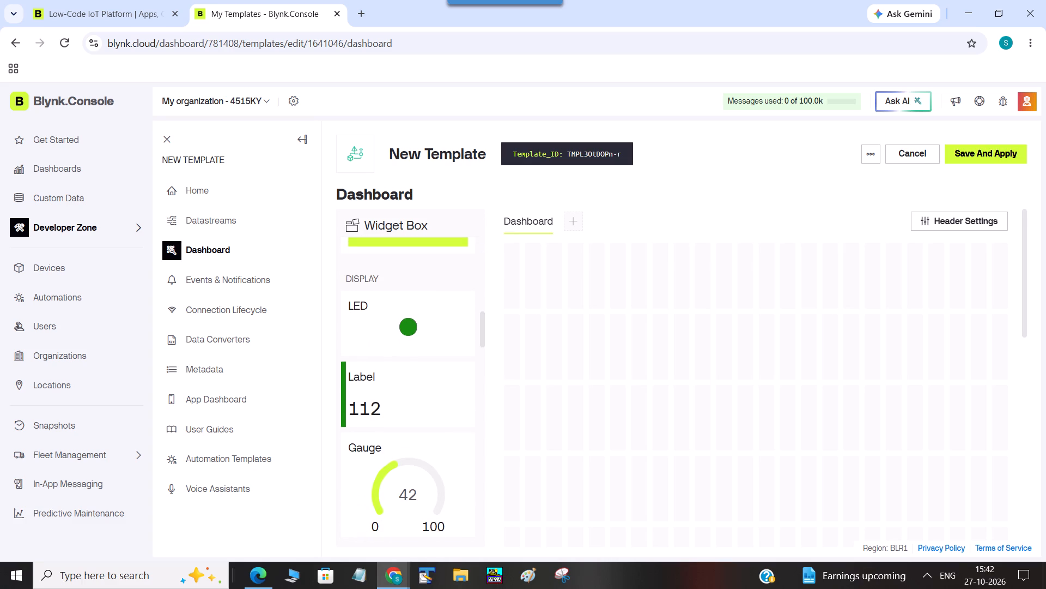
pyautogui.click(465, 316)
pyautogui.moveTo(389, 328); pyautogui.dragTo(561, 289)
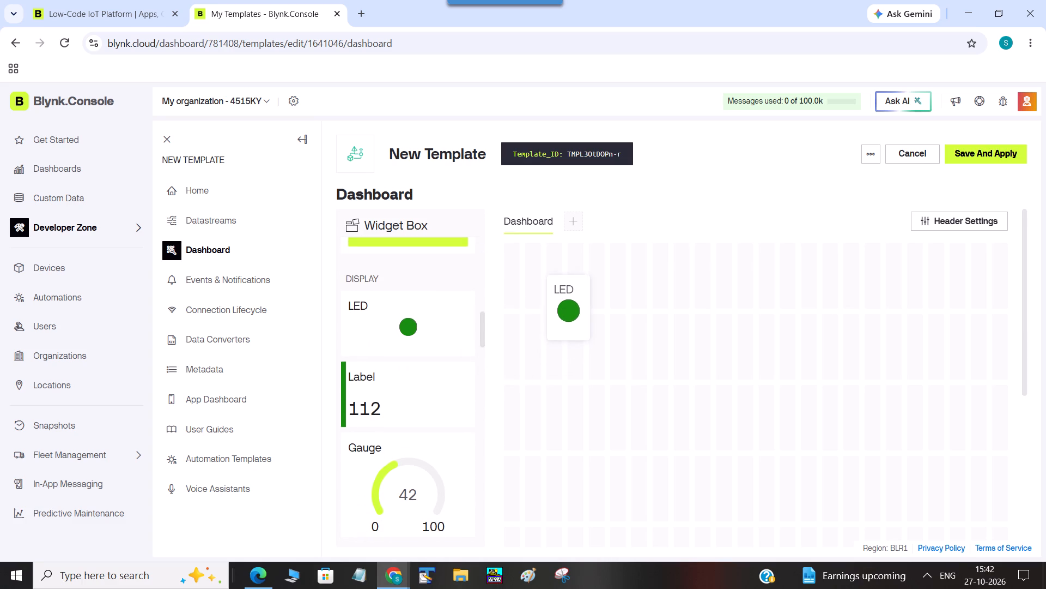
pyautogui.moveTo(561, 289); pyautogui.dragTo(561, 287)
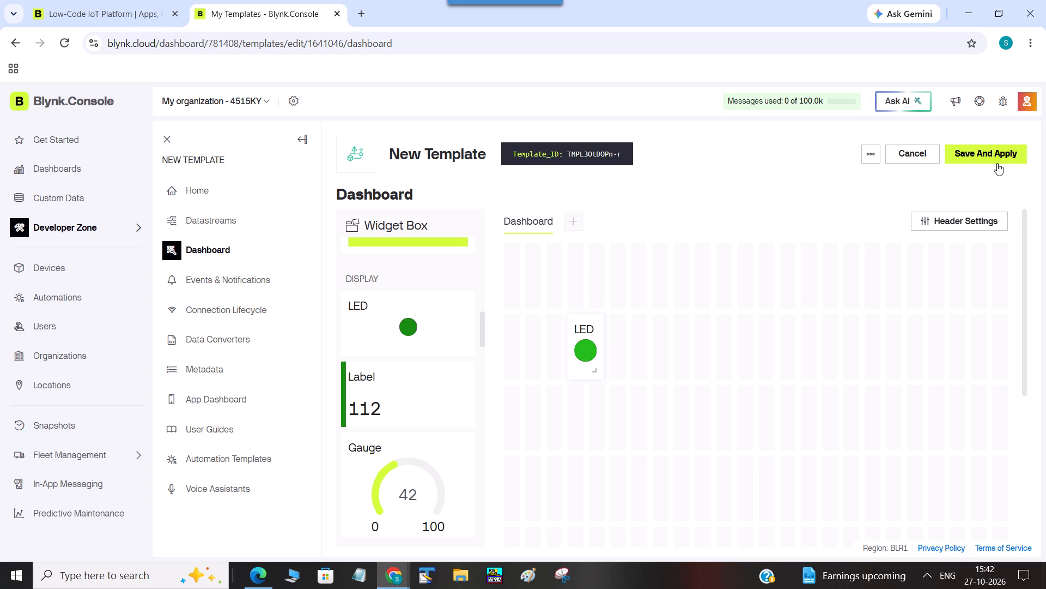
# Save and apply the New Template changes to the LED IOT device, then keep editing the template.
pyautogui.click(954, 218)
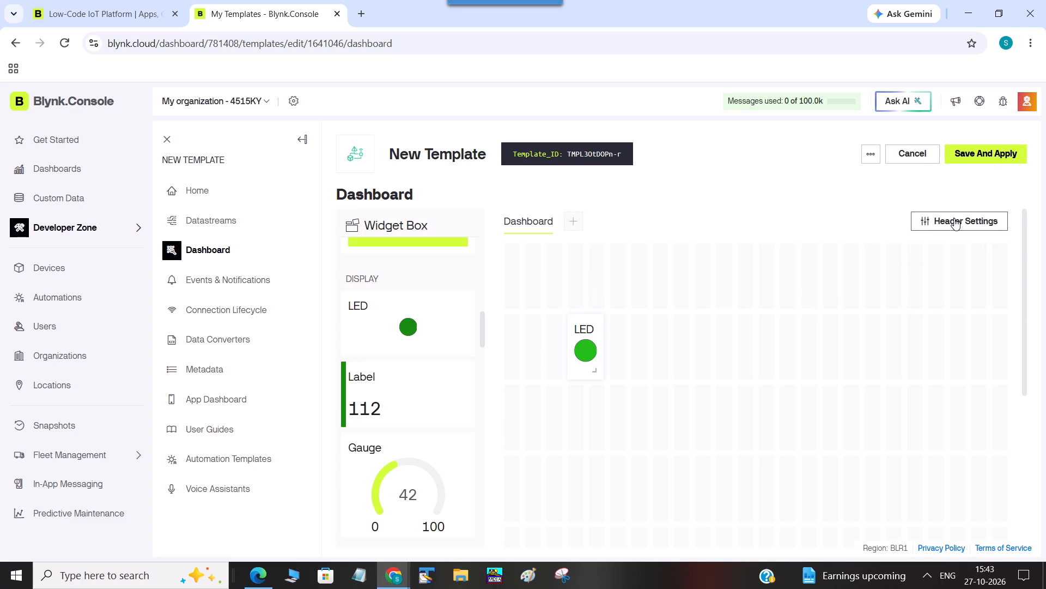
pyautogui.click(954, 218)
pyautogui.moveTo(959, 200); pyautogui.dragTo(970, 176)
pyautogui.moveTo(970, 176); pyautogui.dragTo(979, 159)
pyautogui.click(979, 159)
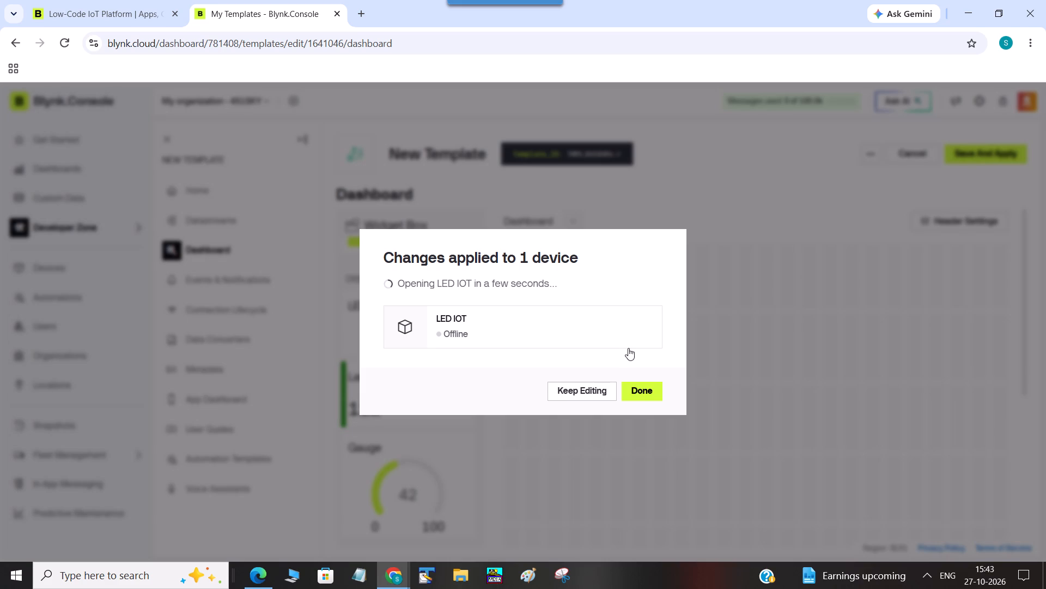
pyautogui.click(597, 387)
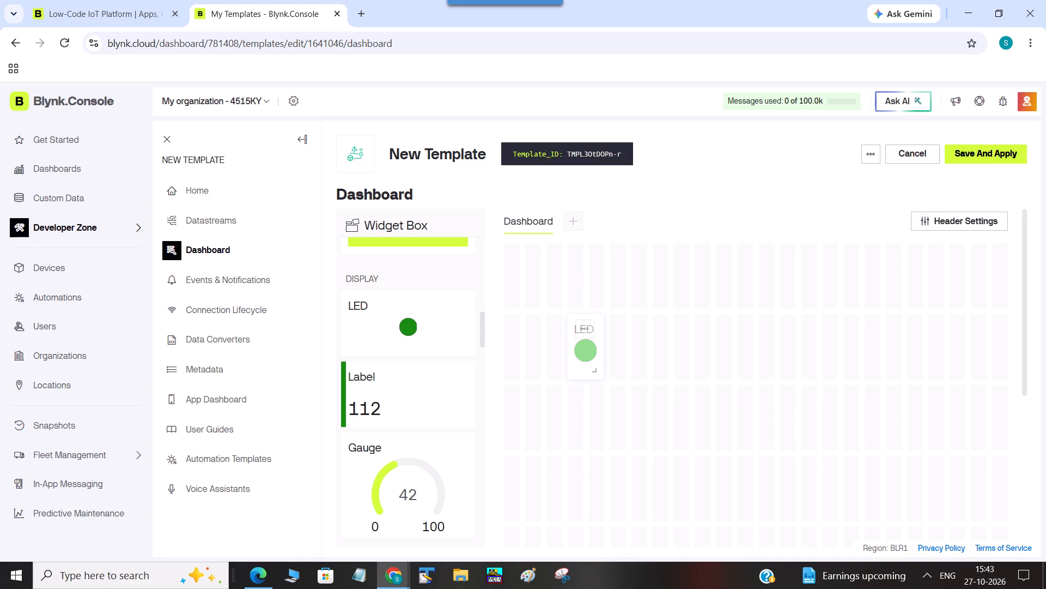
# Delete the LED widget from the second row of the template's dashboard grid.
pyautogui.moveTo(584, 348); pyautogui.dragTo(576, 367)
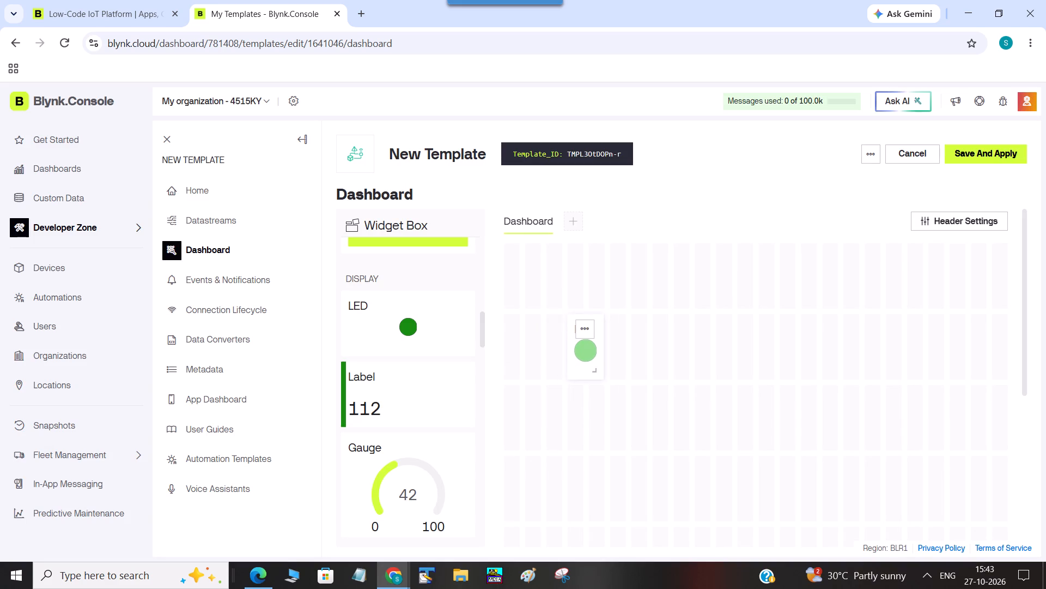
pyautogui.click(576, 367)
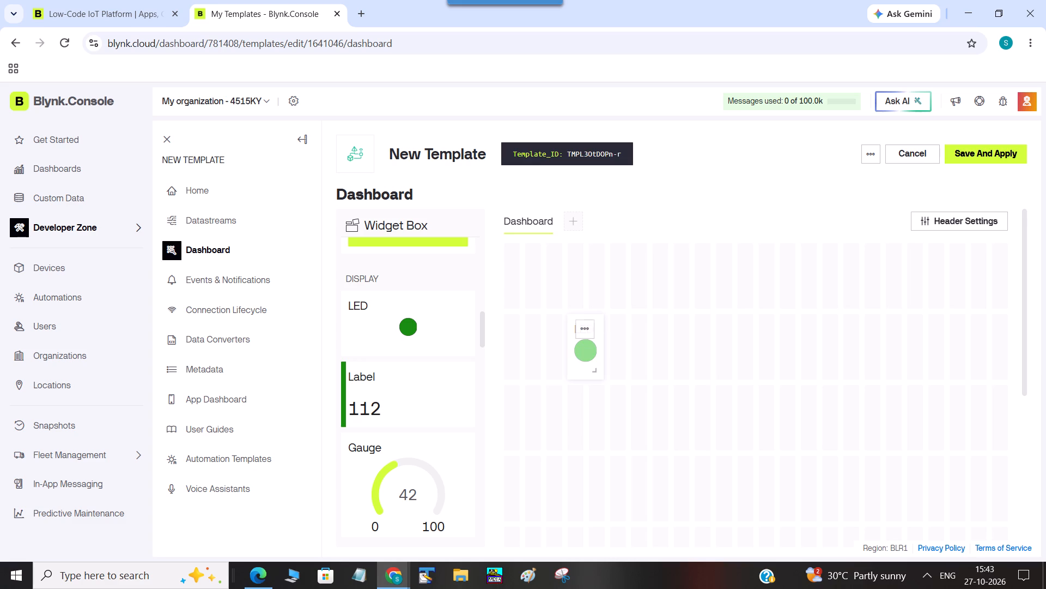
pyautogui.click(599, 332)
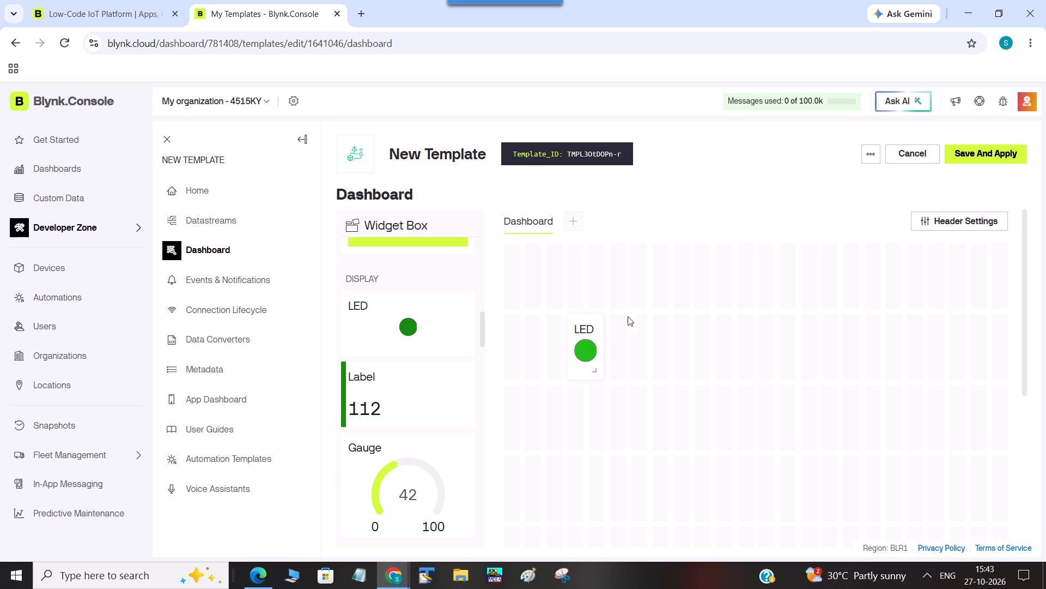
pyautogui.rightClick(585, 344)
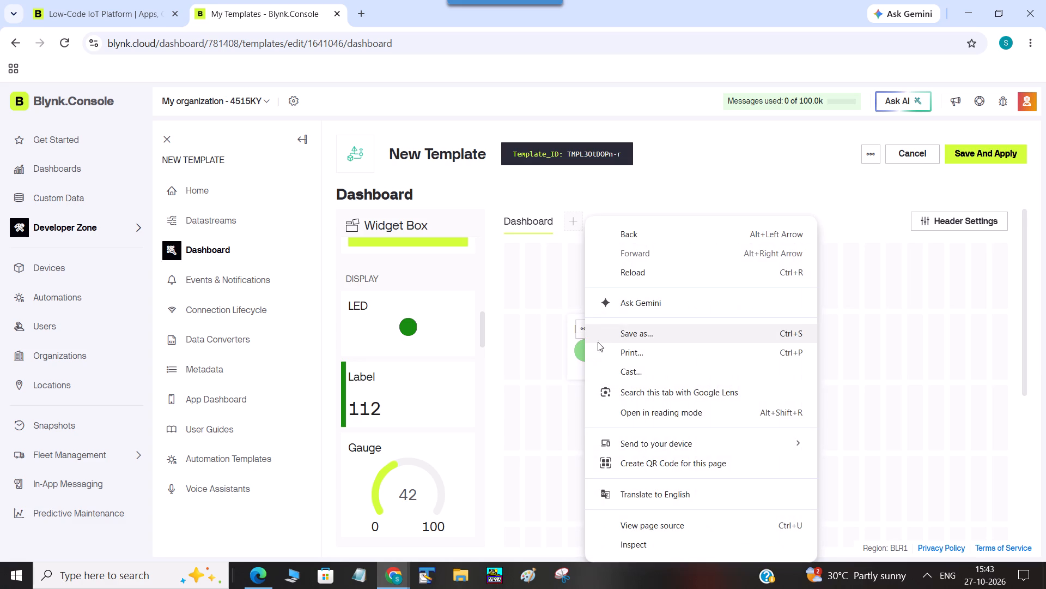
pyautogui.click(897, 350)
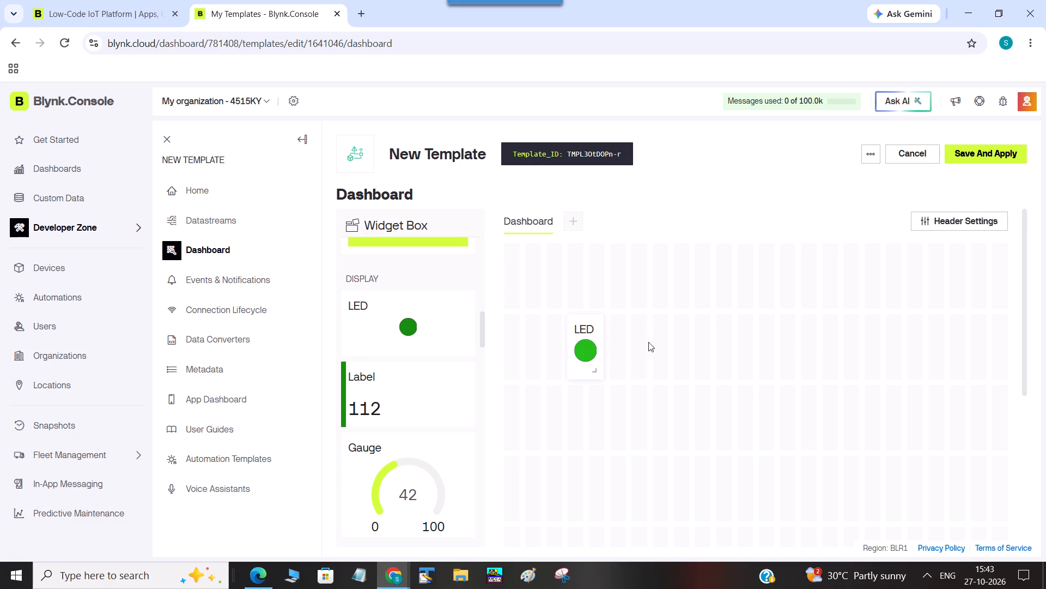
pyautogui.click(580, 355)
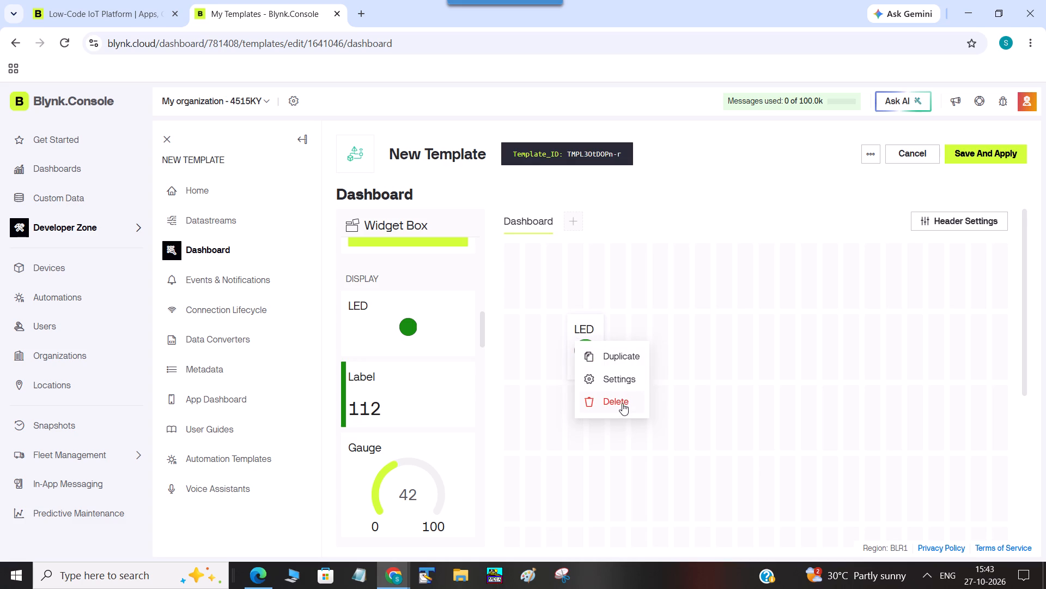
pyautogui.click(622, 403)
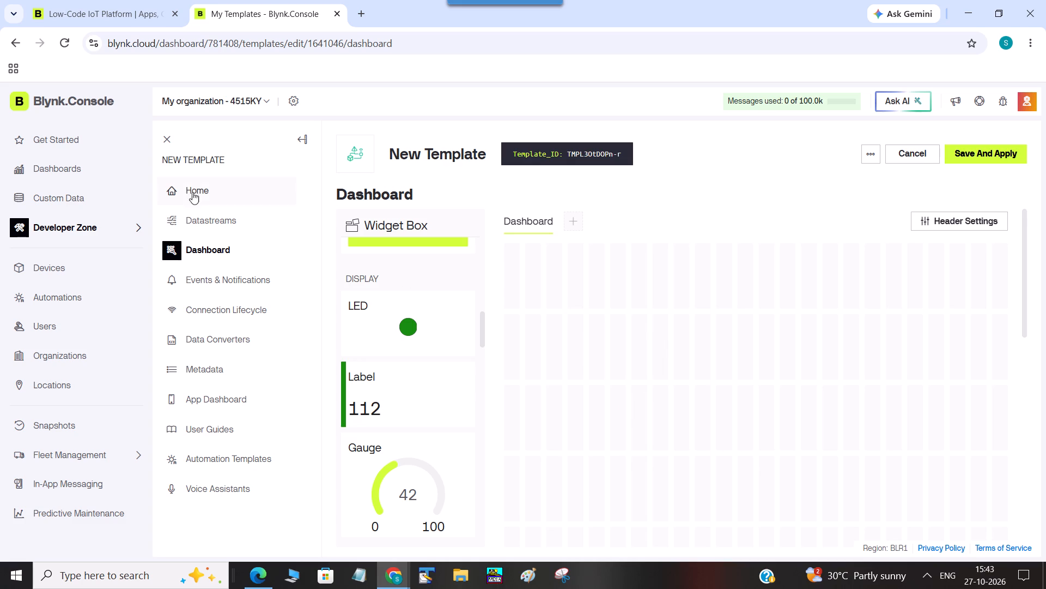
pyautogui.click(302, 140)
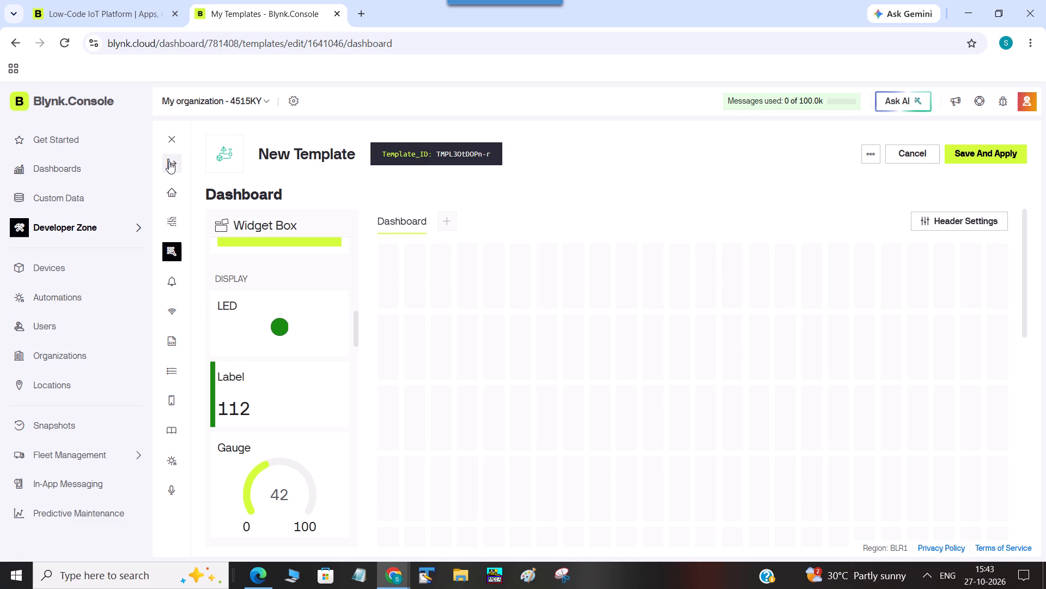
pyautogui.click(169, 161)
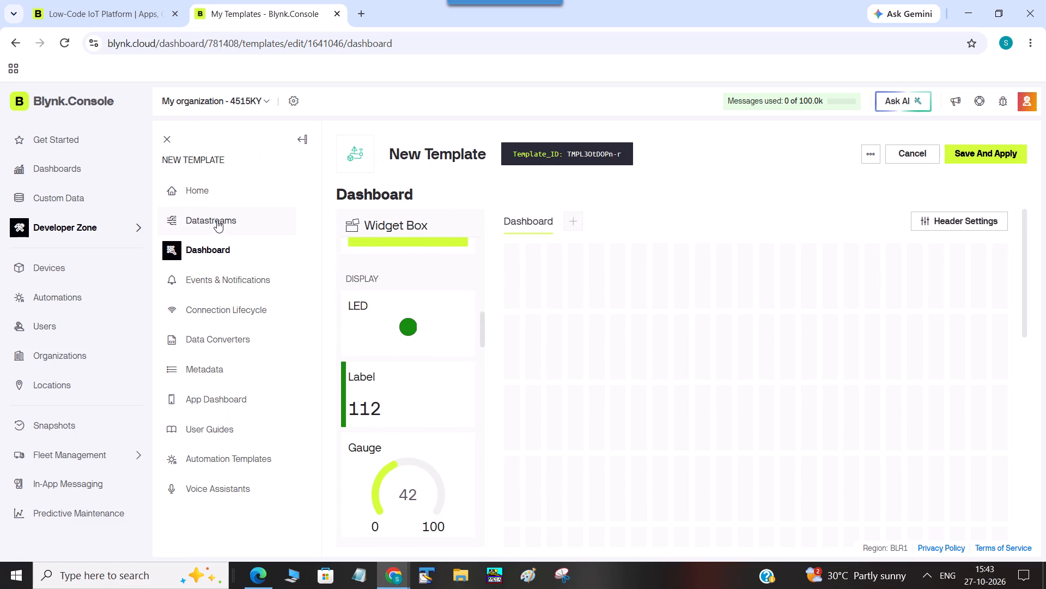
# Open the template's datastreams and review the general settings of the Automation Control datastream, saving it each time.
pyautogui.click(217, 220)
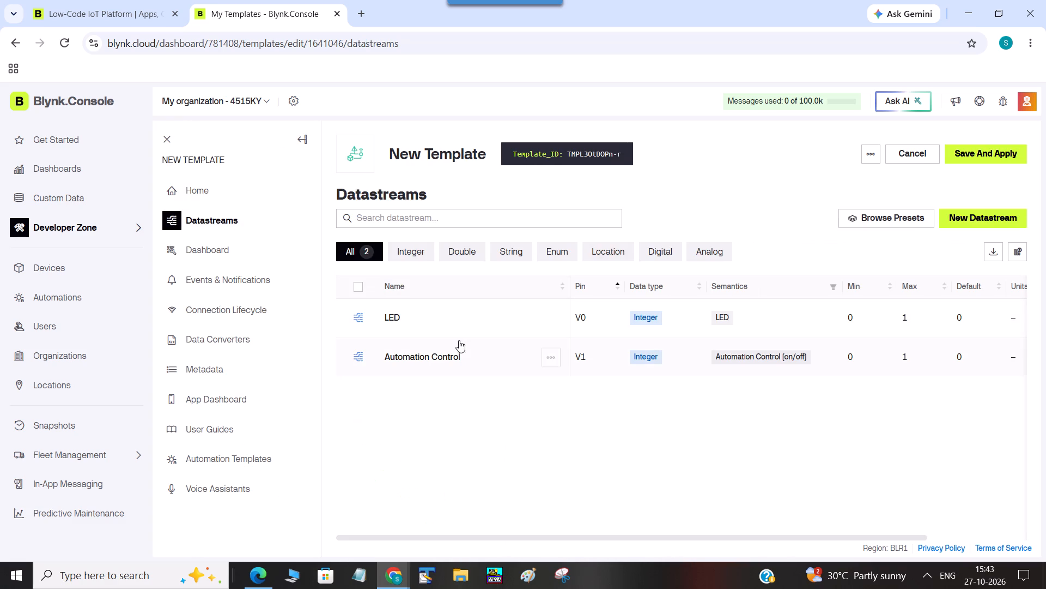
pyautogui.click(470, 351)
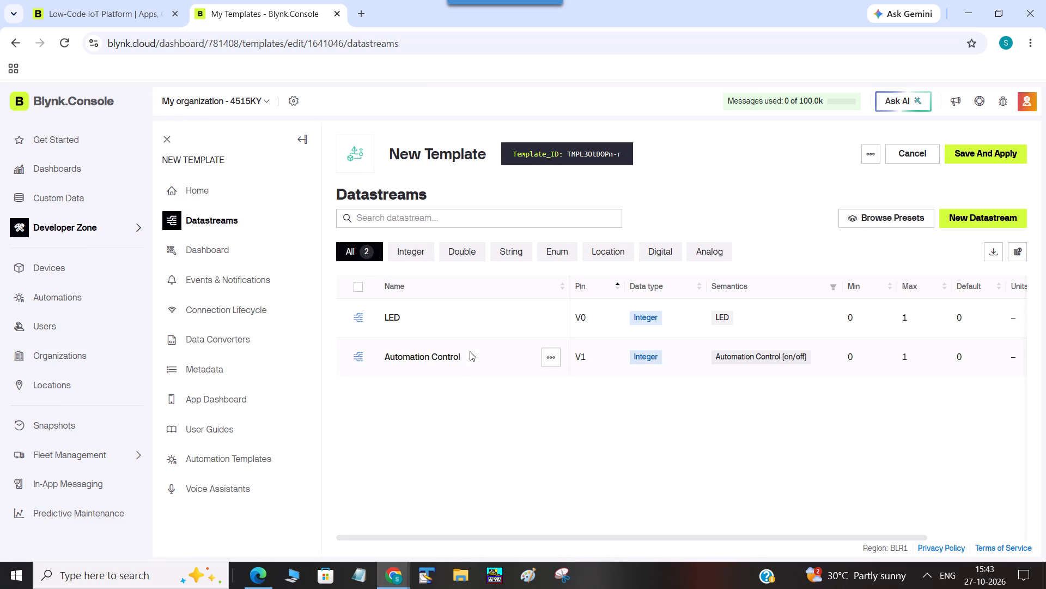
pyautogui.click(470, 351)
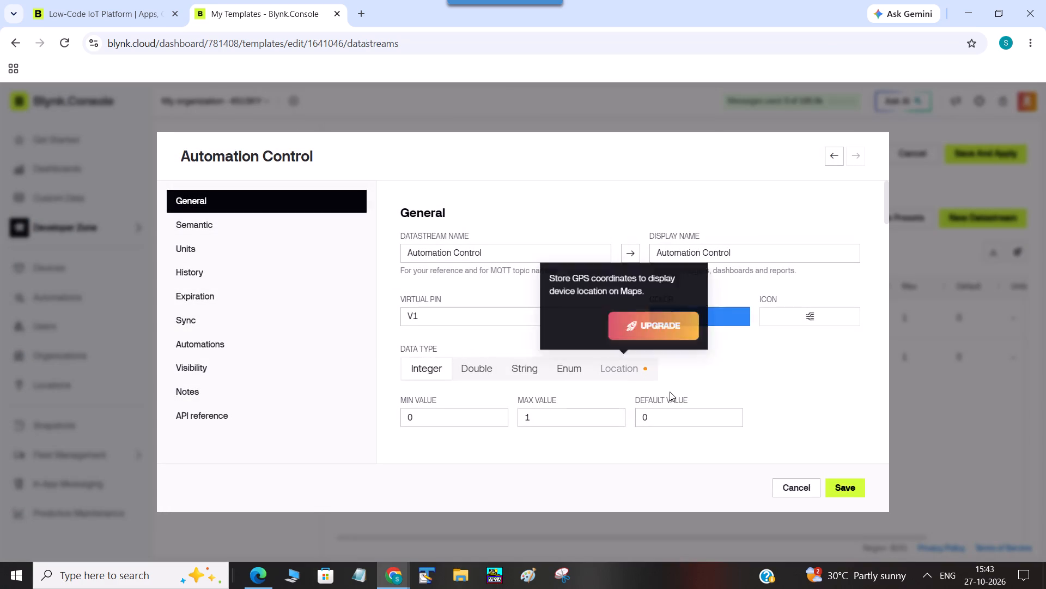
pyautogui.click(848, 484)
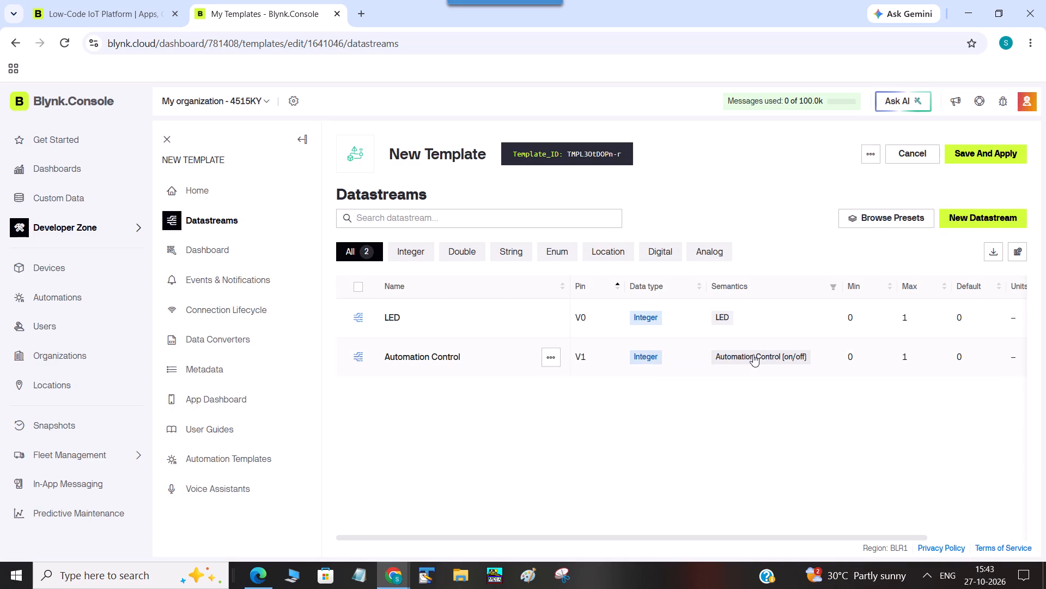
pyautogui.click(753, 354)
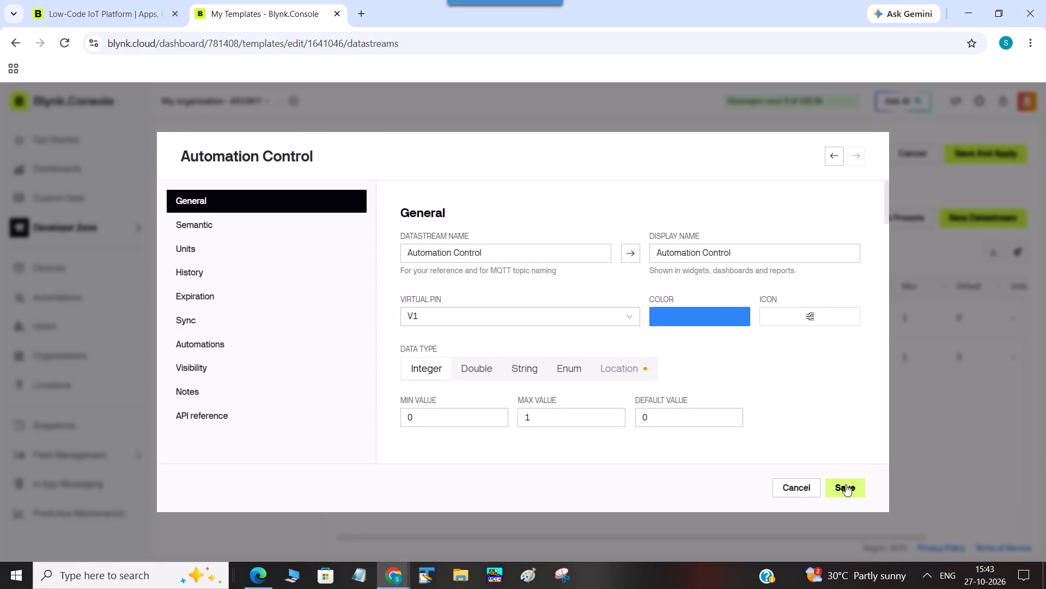
pyautogui.click(846, 484)
pyautogui.click(534, 388)
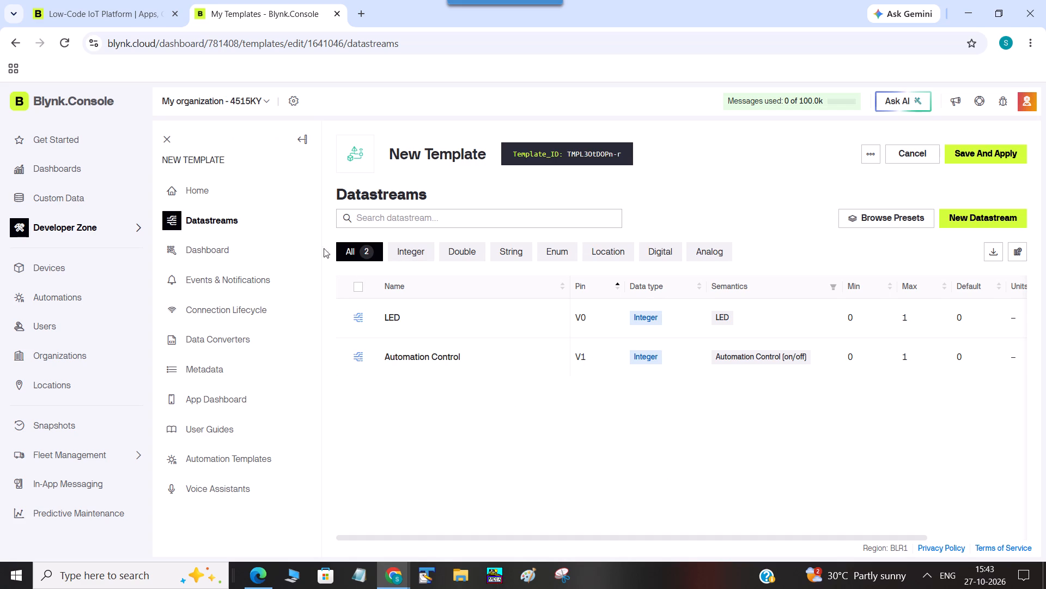
# Return to the dashboard editor of New Template.
pyautogui.click(216, 247)
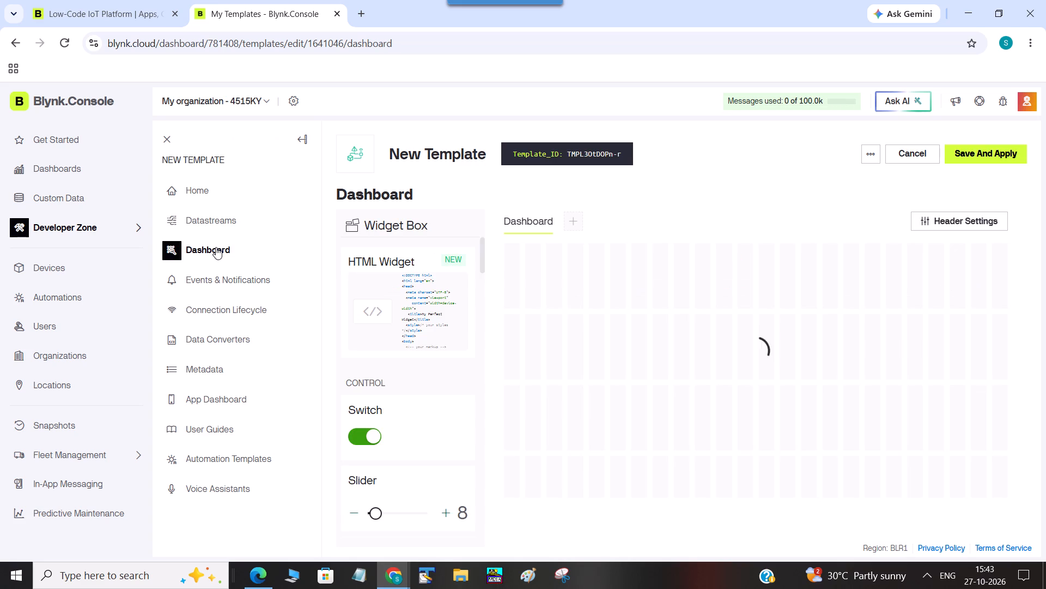
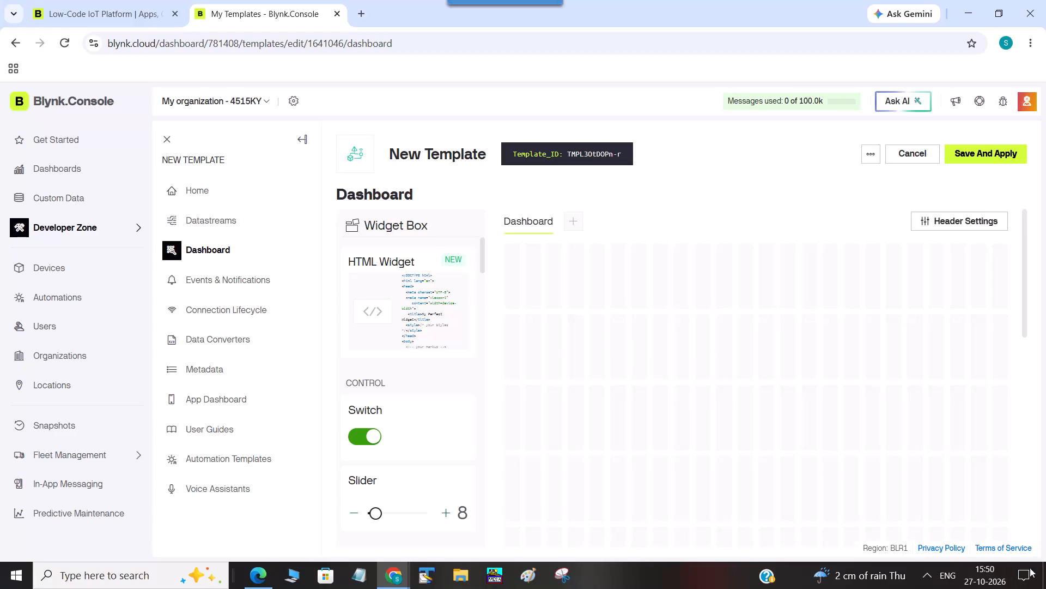
# Switch the computer's Bluetooth off and on again until the Airdopes 163 earbuds are connected.
pyautogui.click(1028, 576)
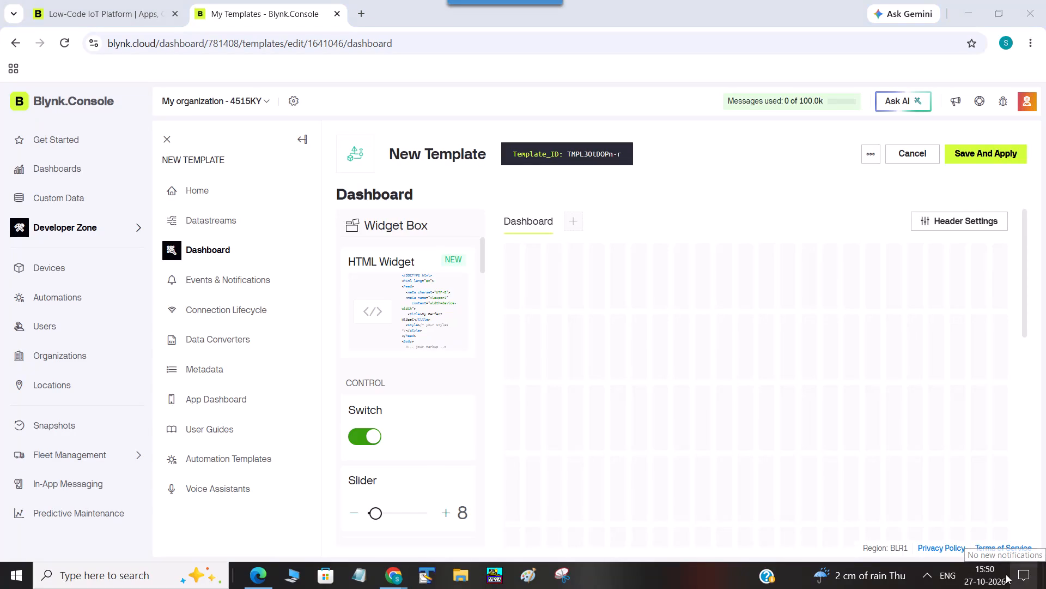
pyautogui.click(937, 336)
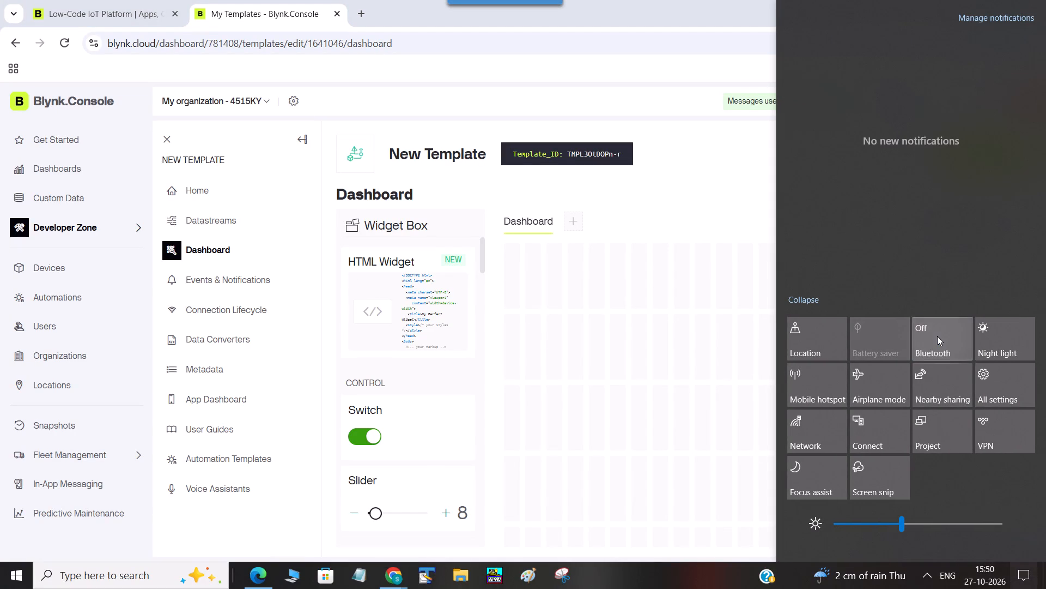
pyautogui.click(937, 336)
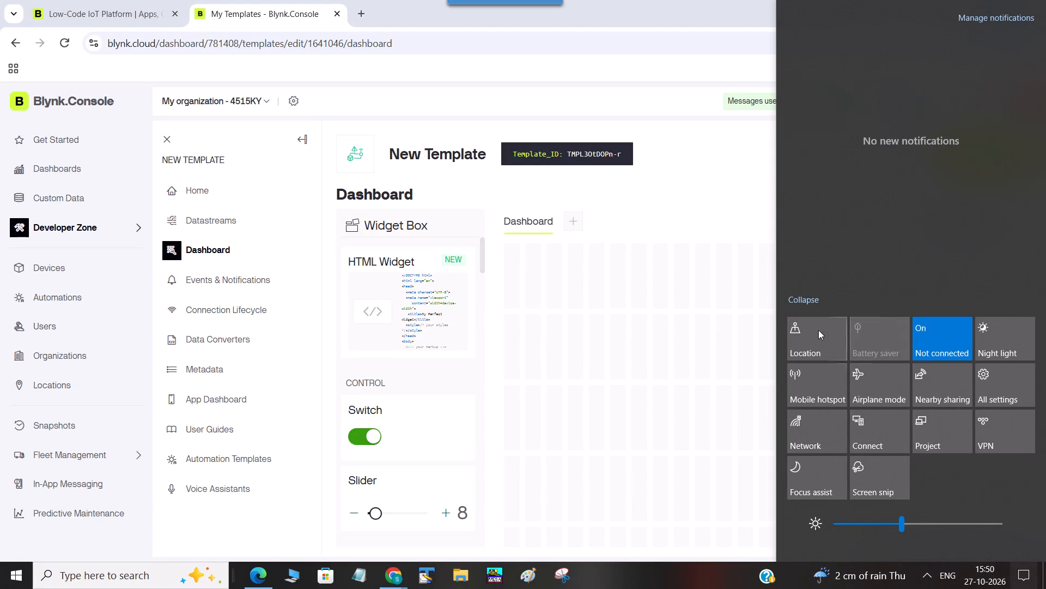
pyautogui.click(733, 145)
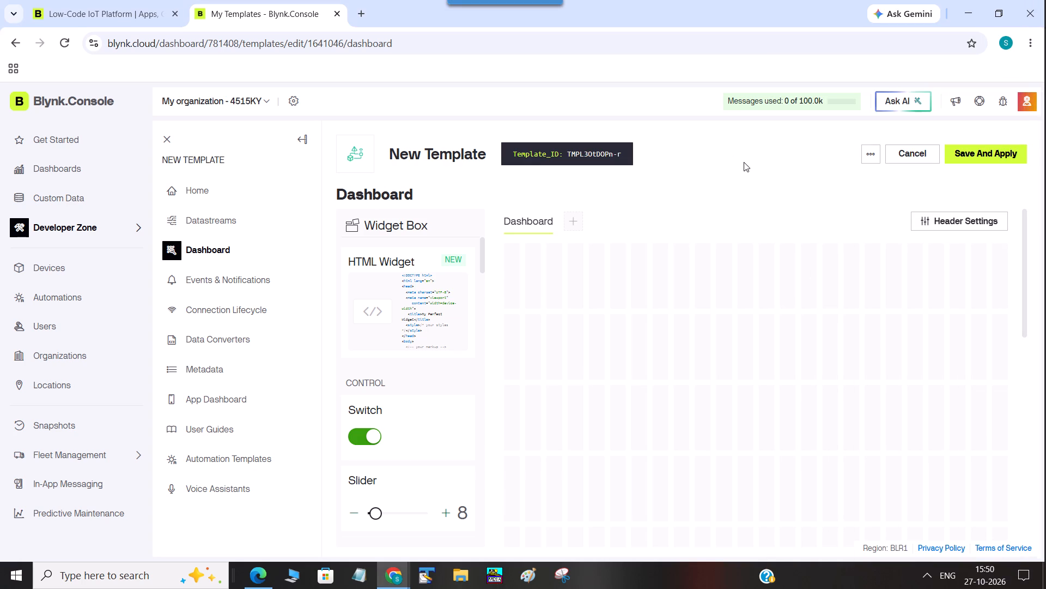
pyautogui.click(1020, 582)
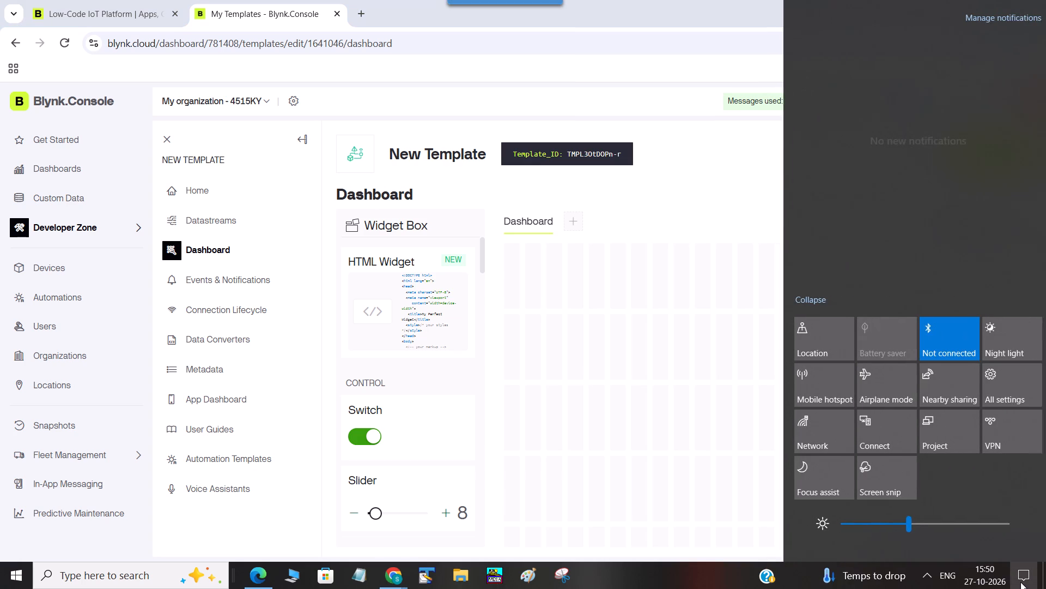
pyautogui.click(939, 339)
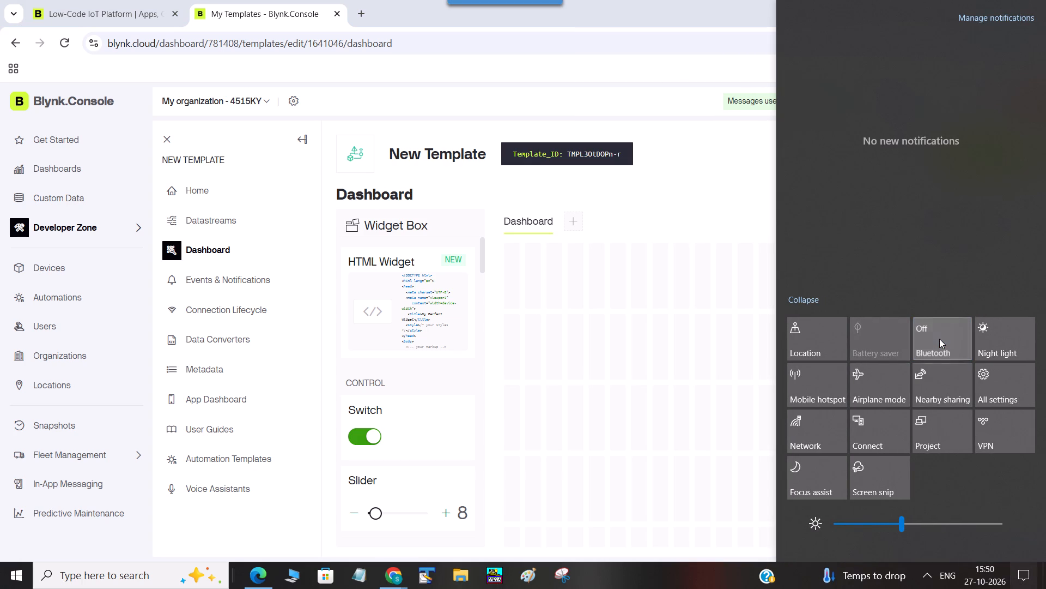
pyautogui.click(939, 339)
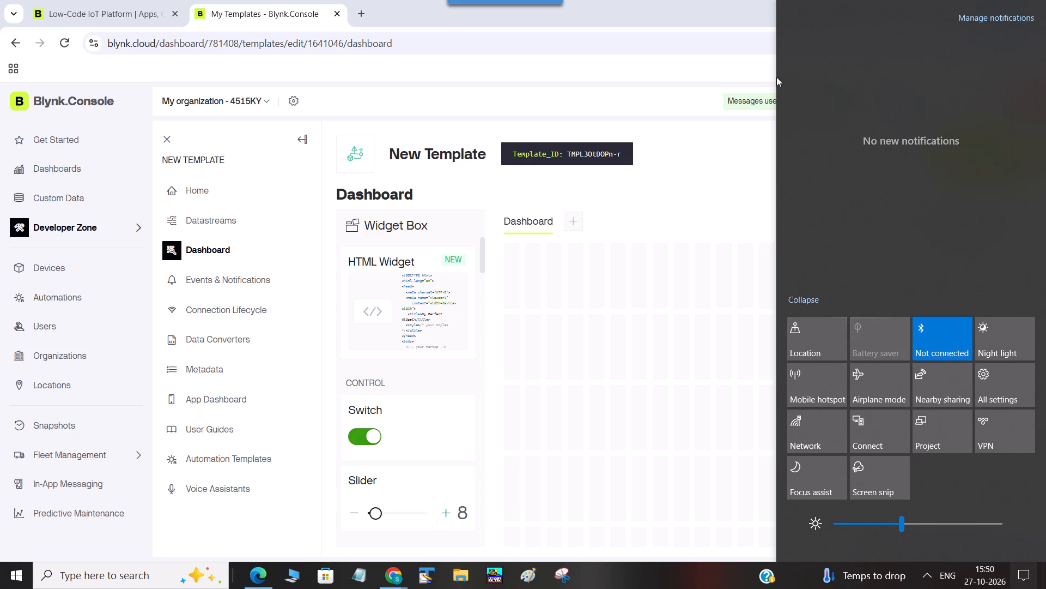
pyautogui.click(675, 128)
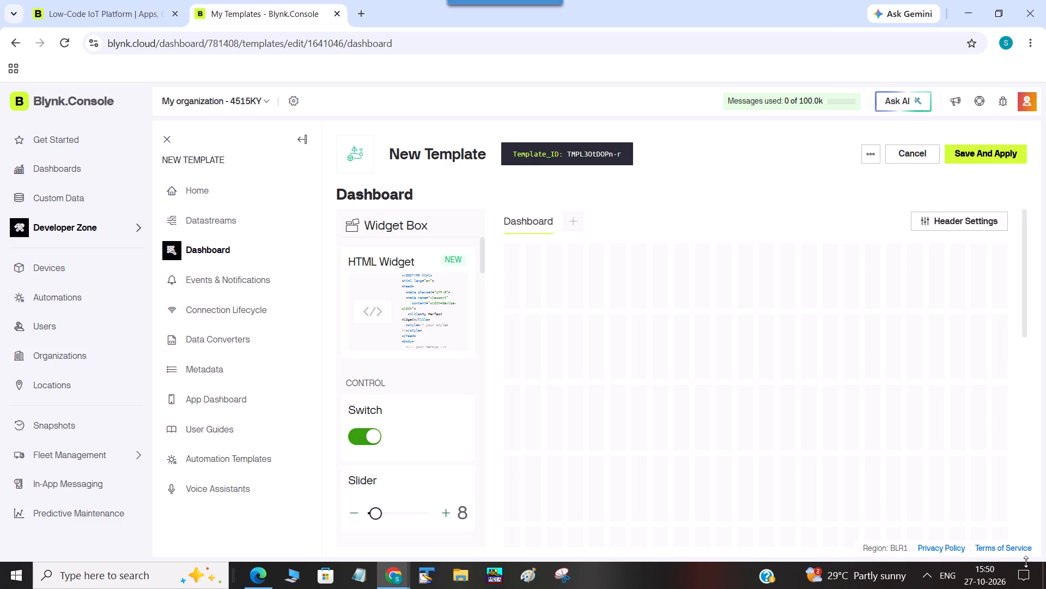
pyautogui.click(1023, 576)
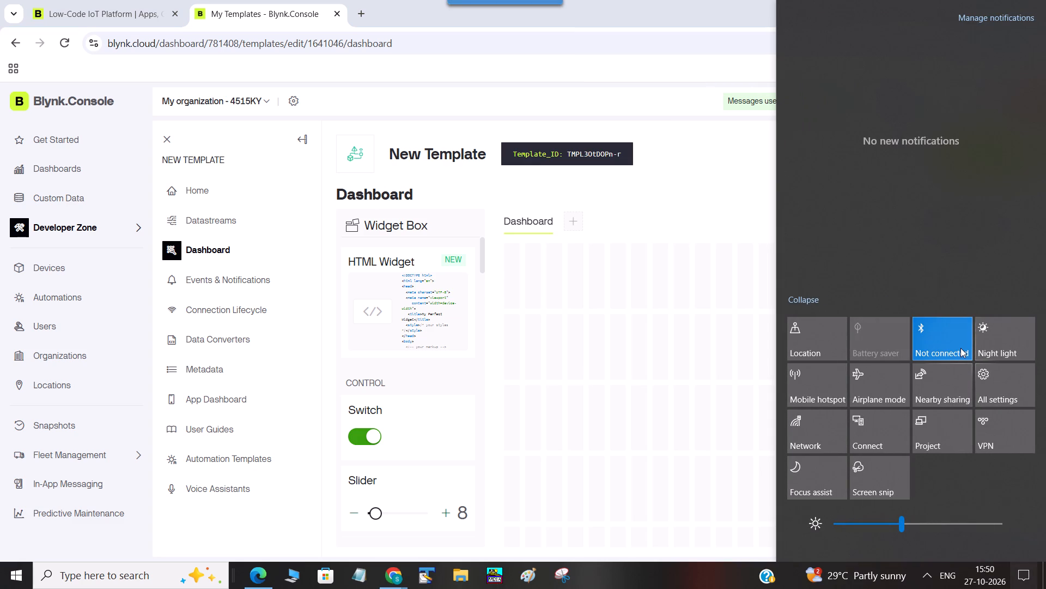
pyautogui.click(946, 336)
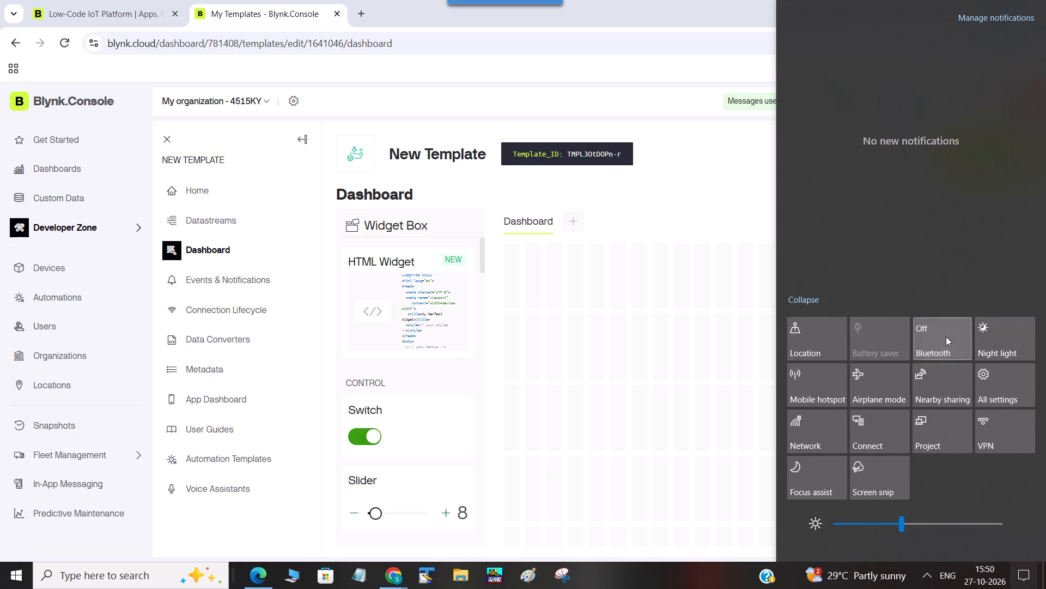
pyautogui.click(946, 336)
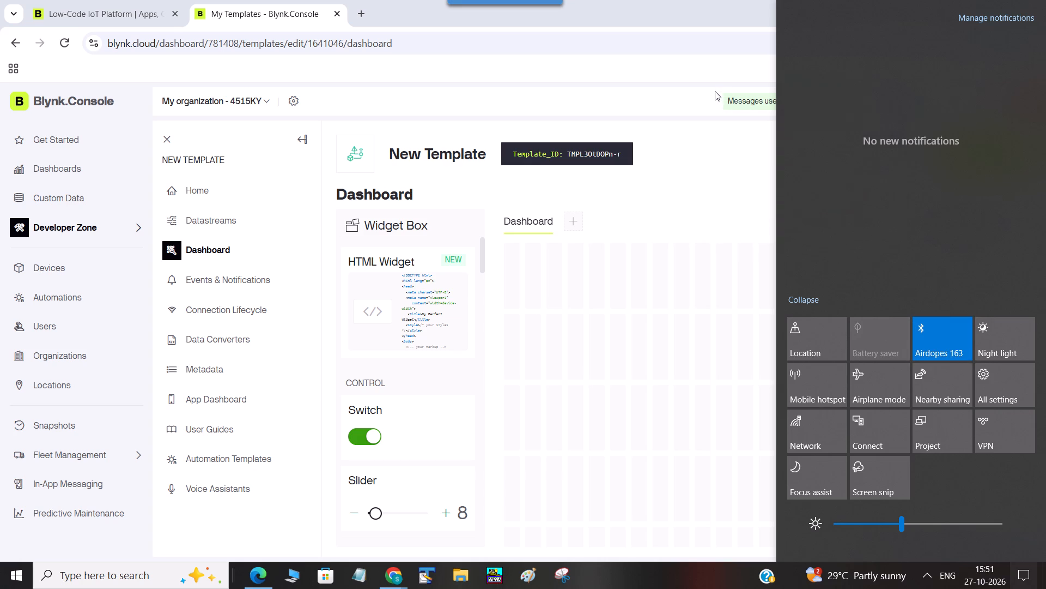
pyautogui.click(697, 87)
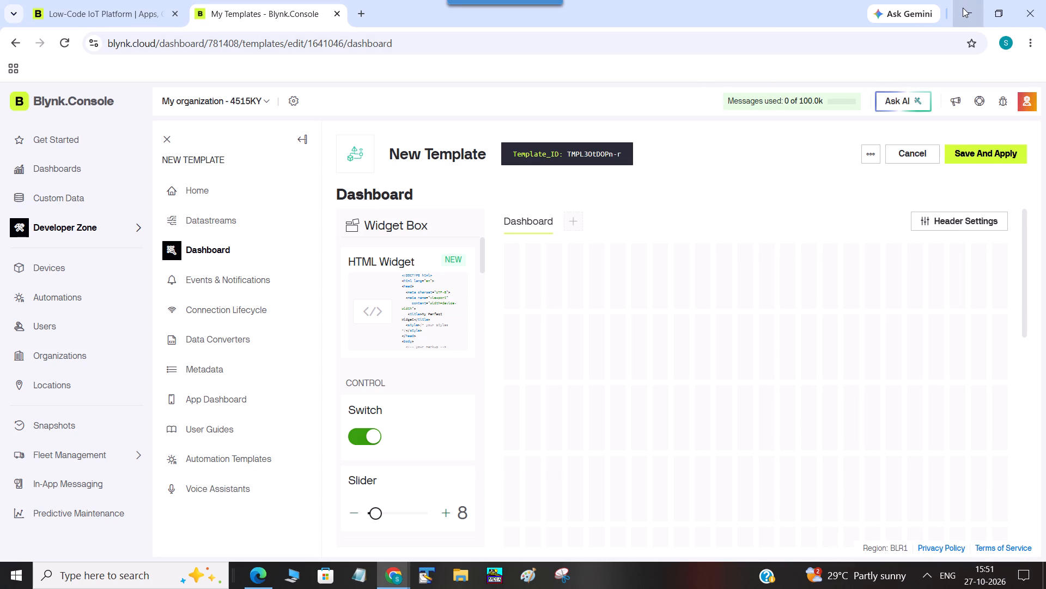
# Switch to the other browser window and watch the DSTL Unit-3 Theory of Logics lecture on YouTube full screen, toggling playback as needed.
pyautogui.click(963, 8)
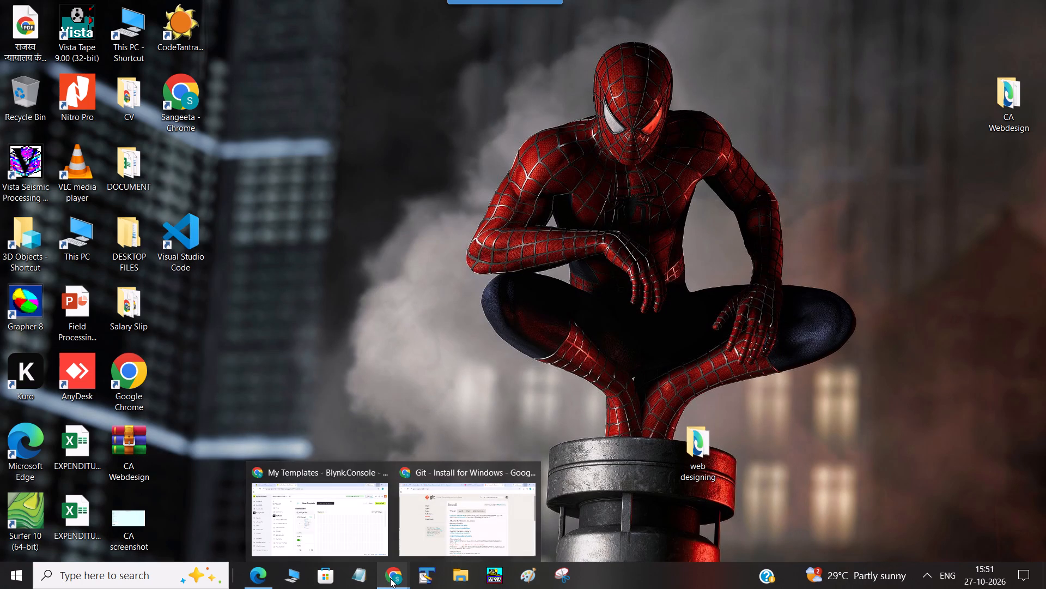
pyautogui.click(418, 528)
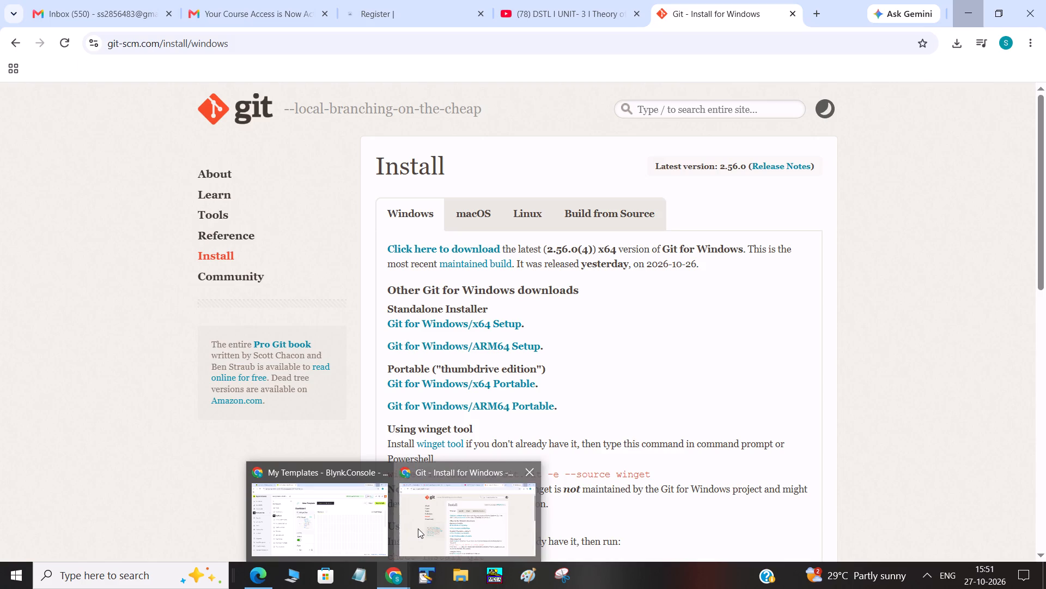
pyautogui.click(594, 17)
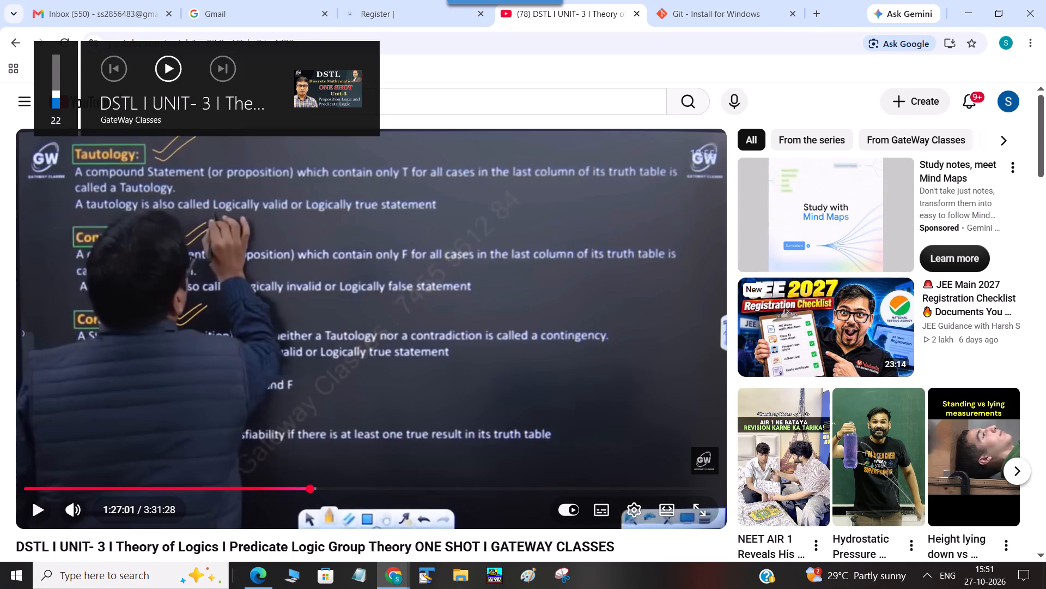
pyautogui.press('space')
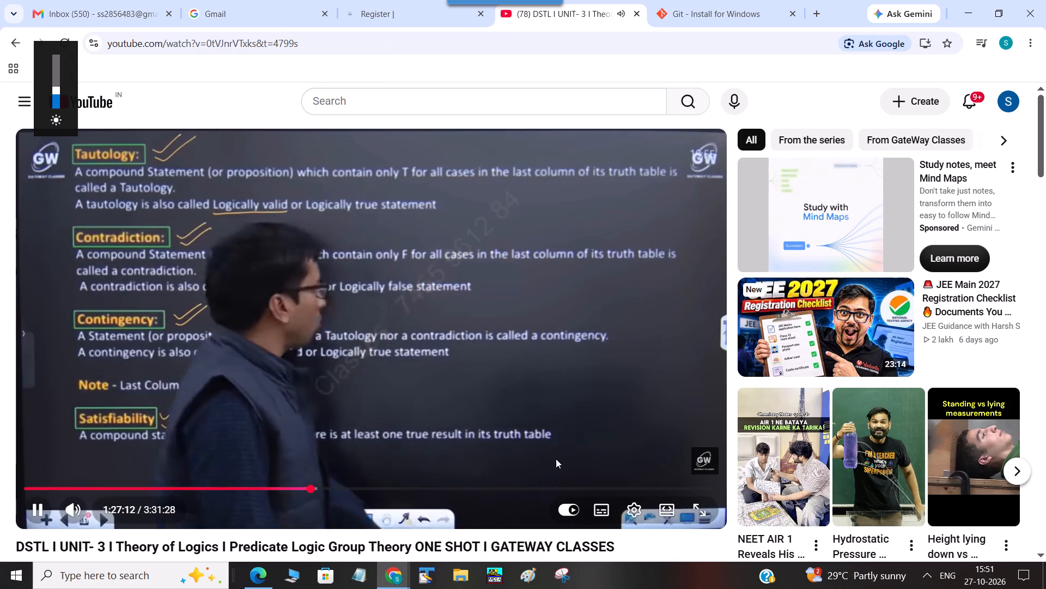
pyautogui.click(700, 511)
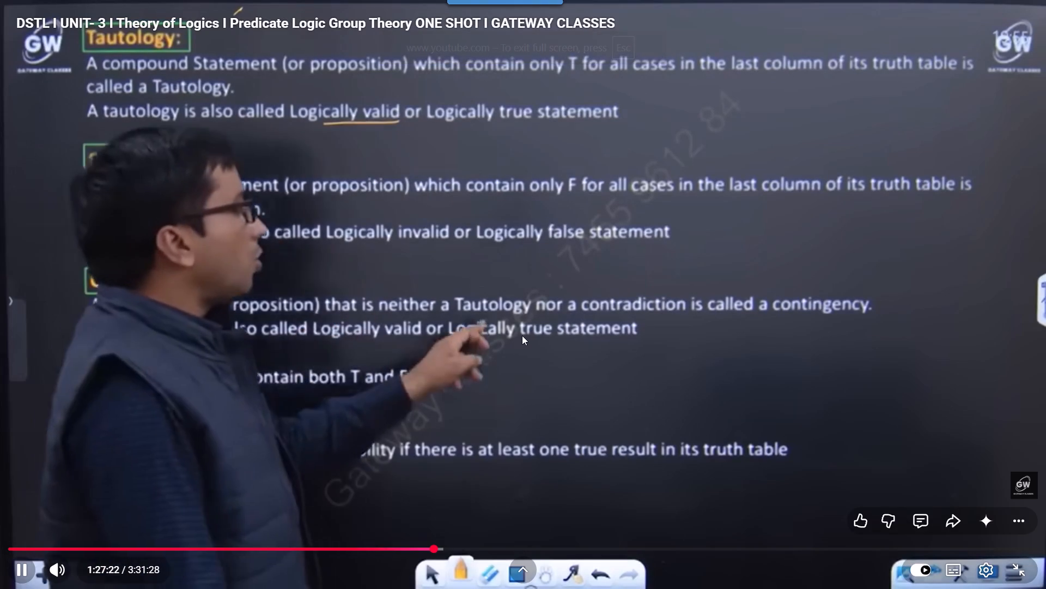
pyautogui.press('space')
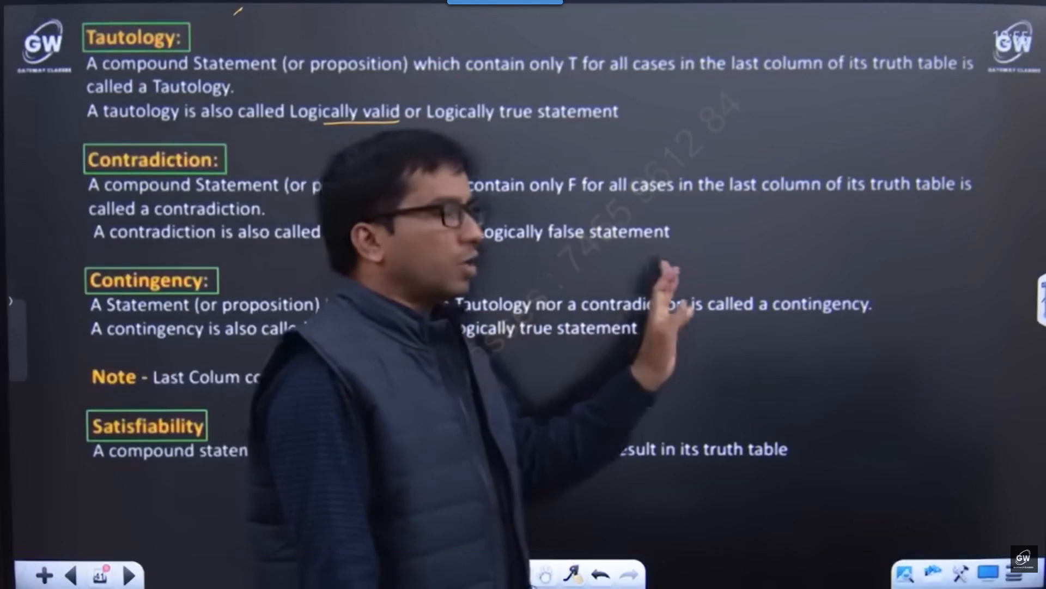
pyautogui.press('space')
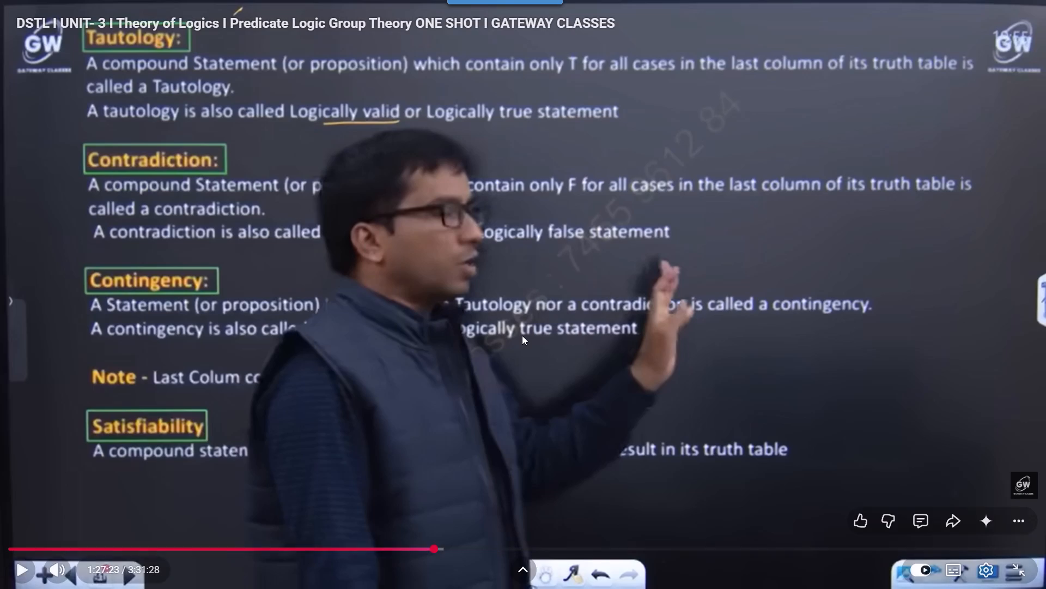
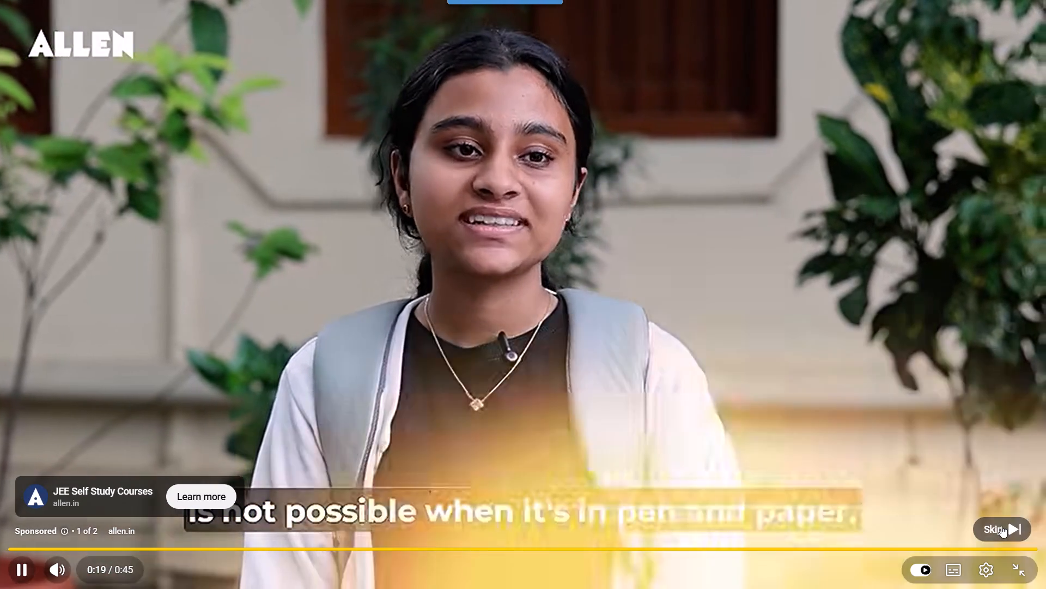
# Skip the advert, watch the logic lecture's statement classification, pause it and leave full screen.
pyautogui.click(1001, 526)
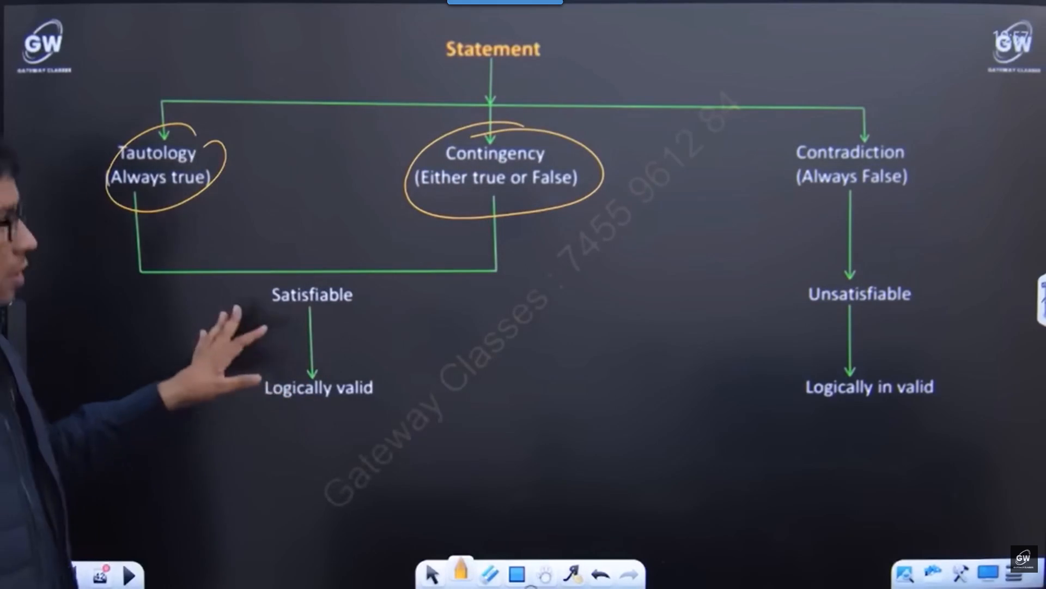
pyautogui.press('space')
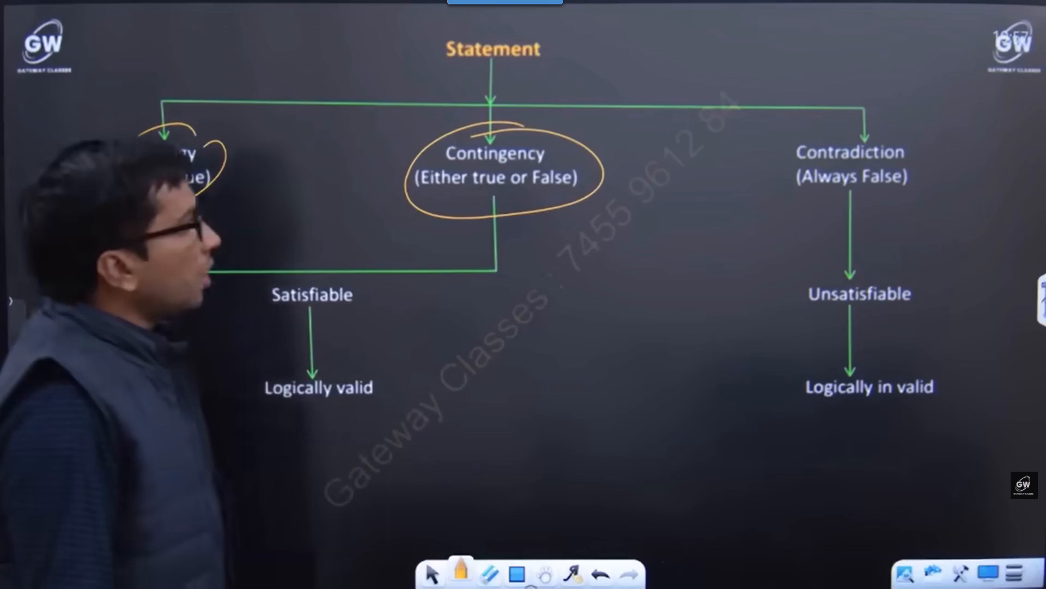
pyautogui.press('Escape')
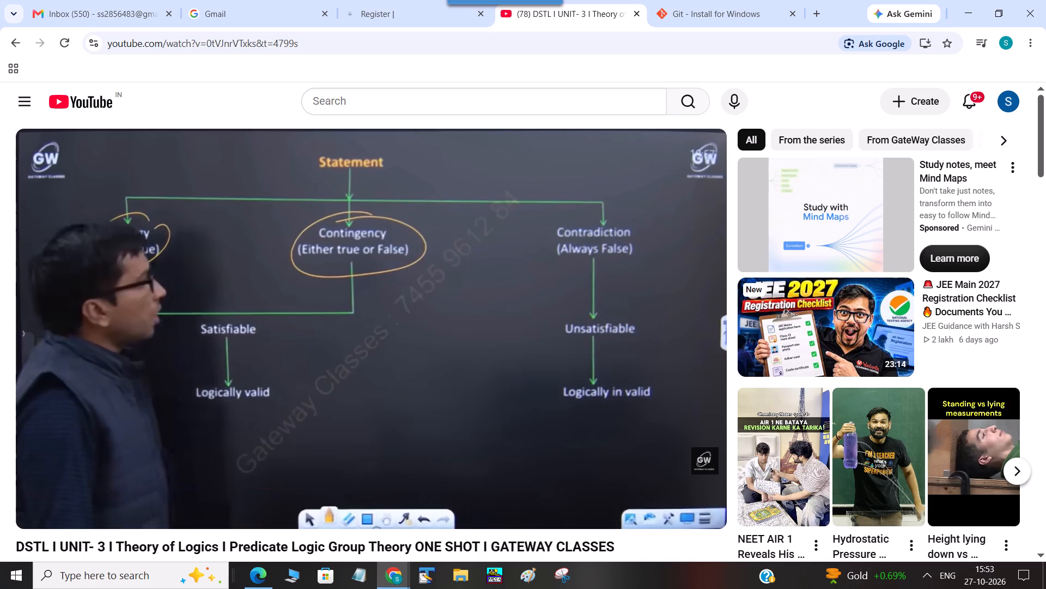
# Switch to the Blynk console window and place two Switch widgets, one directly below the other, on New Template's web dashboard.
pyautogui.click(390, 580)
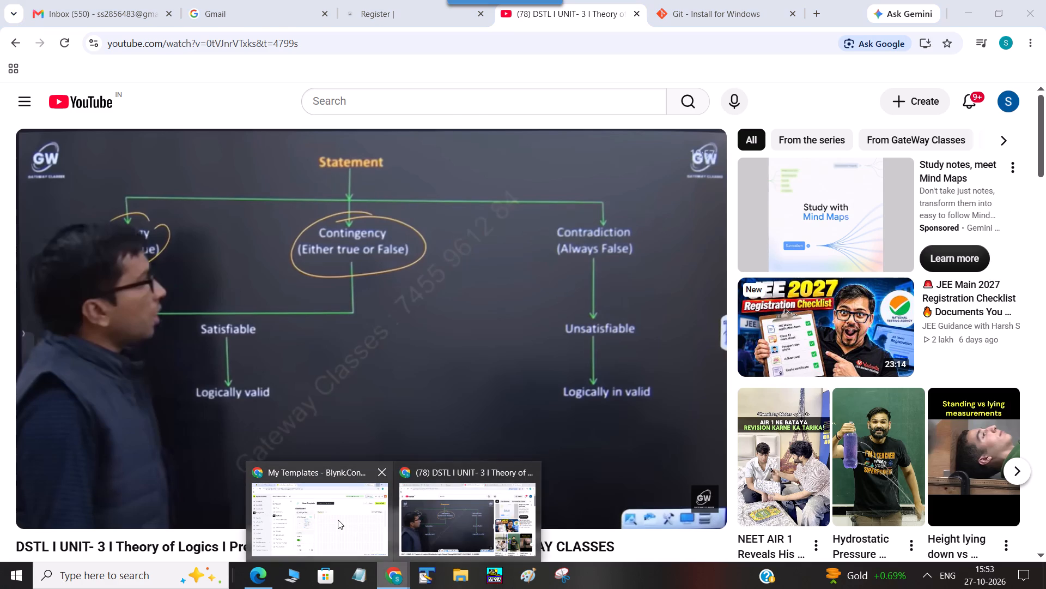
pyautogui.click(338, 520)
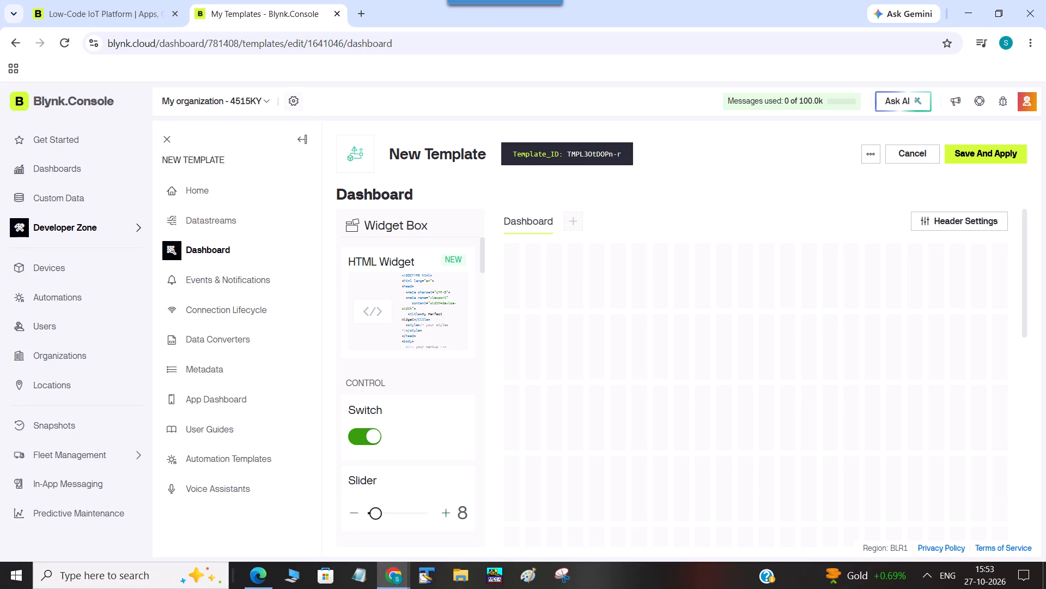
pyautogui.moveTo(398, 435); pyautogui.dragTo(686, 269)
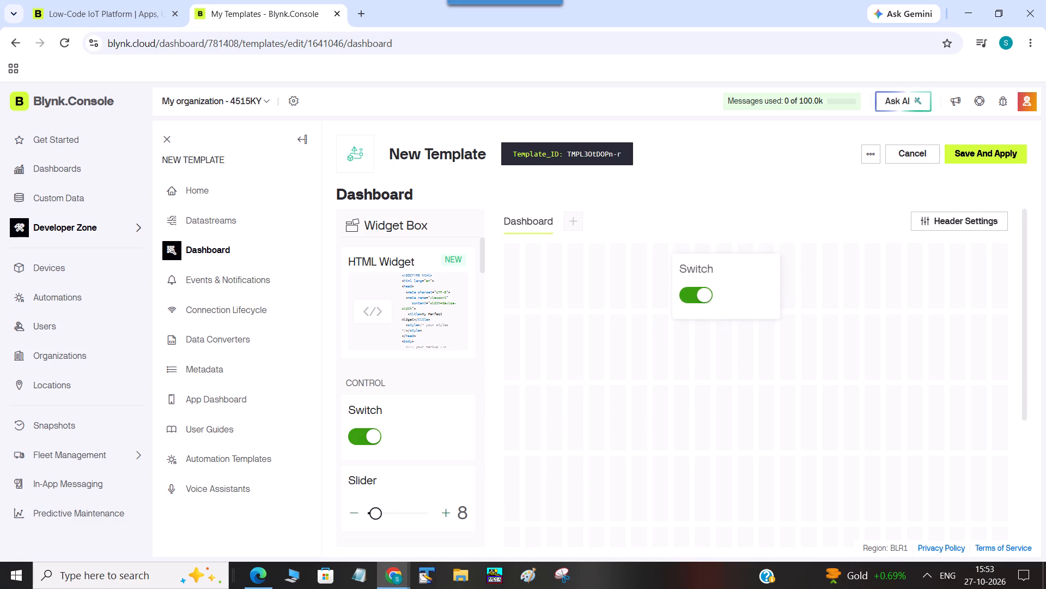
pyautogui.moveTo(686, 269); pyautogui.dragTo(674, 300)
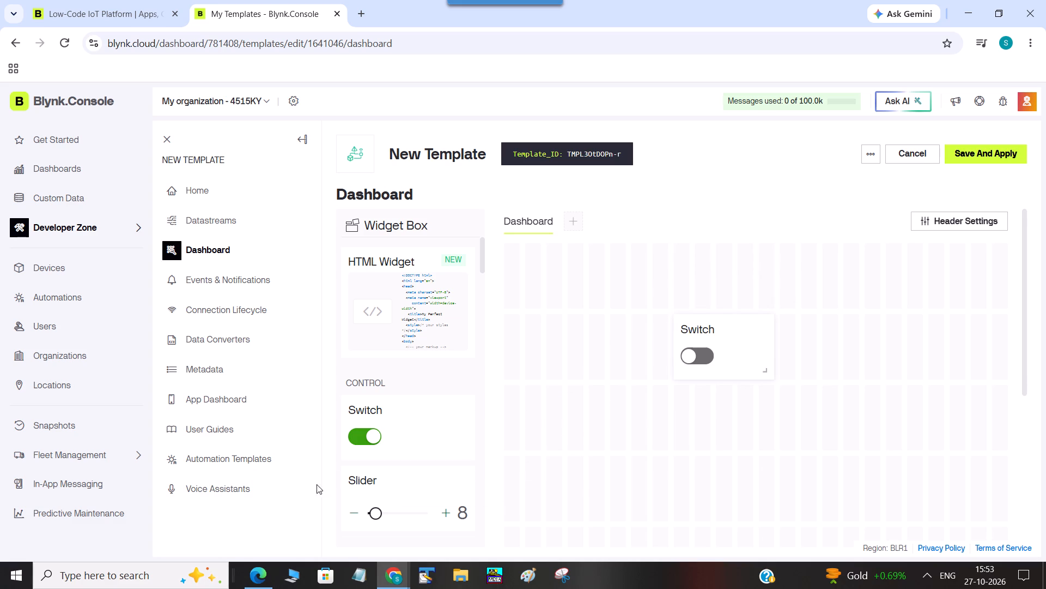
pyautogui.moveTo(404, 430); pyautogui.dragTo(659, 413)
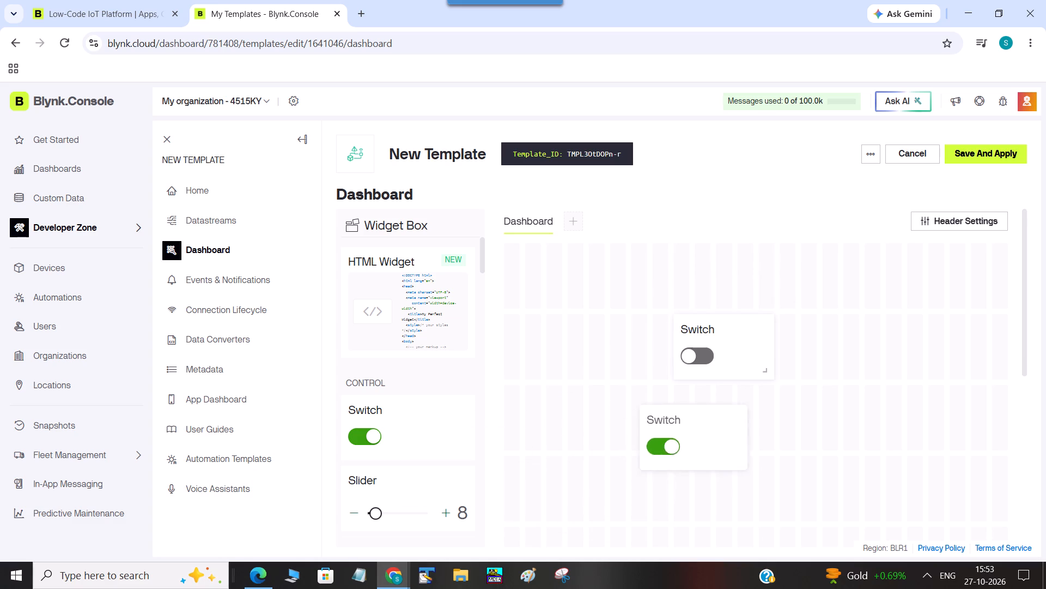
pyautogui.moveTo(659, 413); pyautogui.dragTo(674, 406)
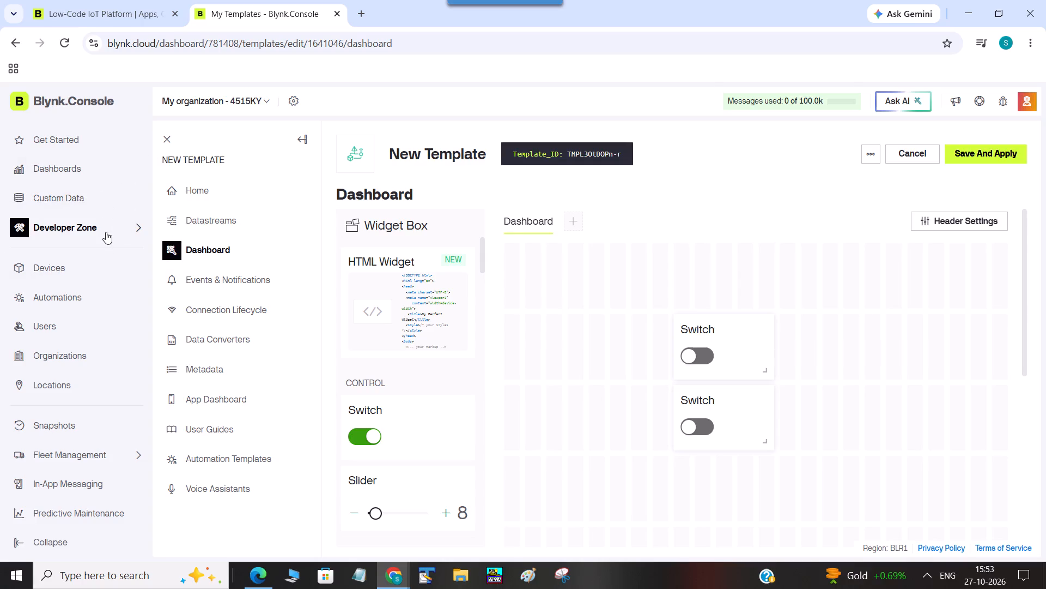
# Check the LED IOT device's dashboard from the device list, and close it again.
pyautogui.click(86, 271)
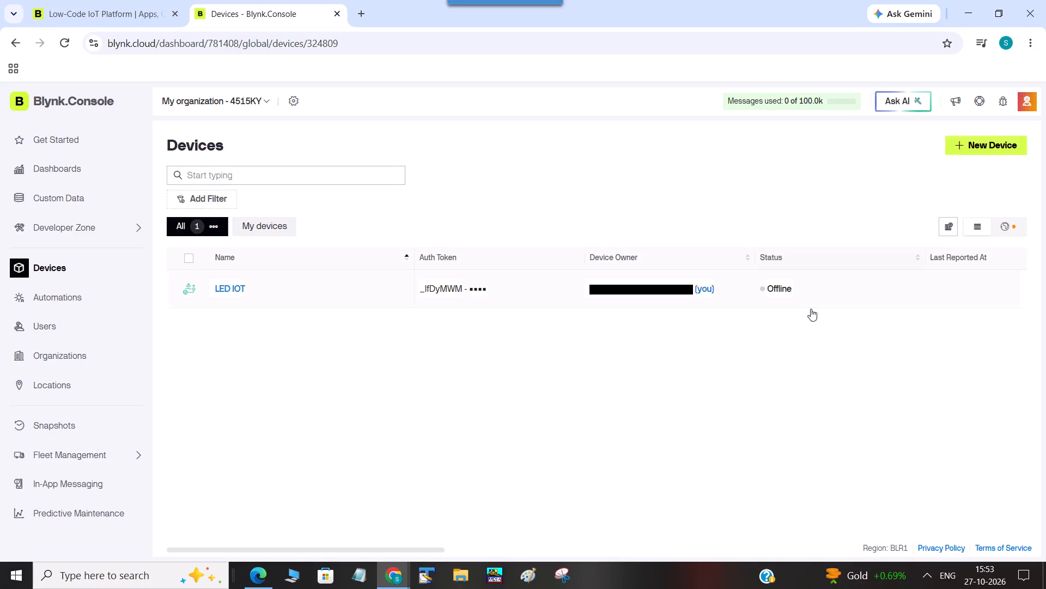
pyautogui.click(746, 302)
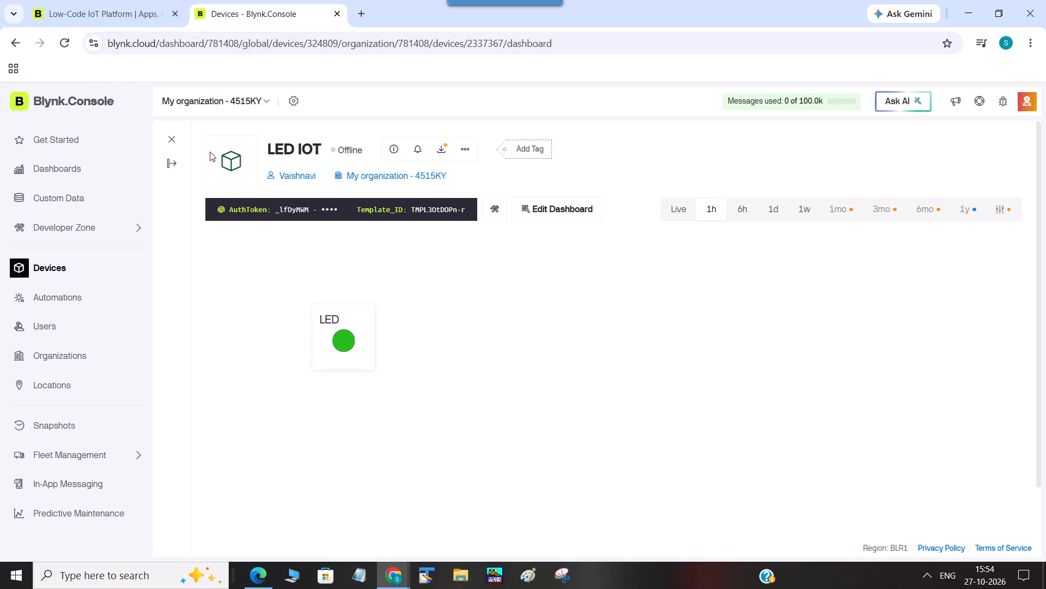
pyautogui.click(171, 136)
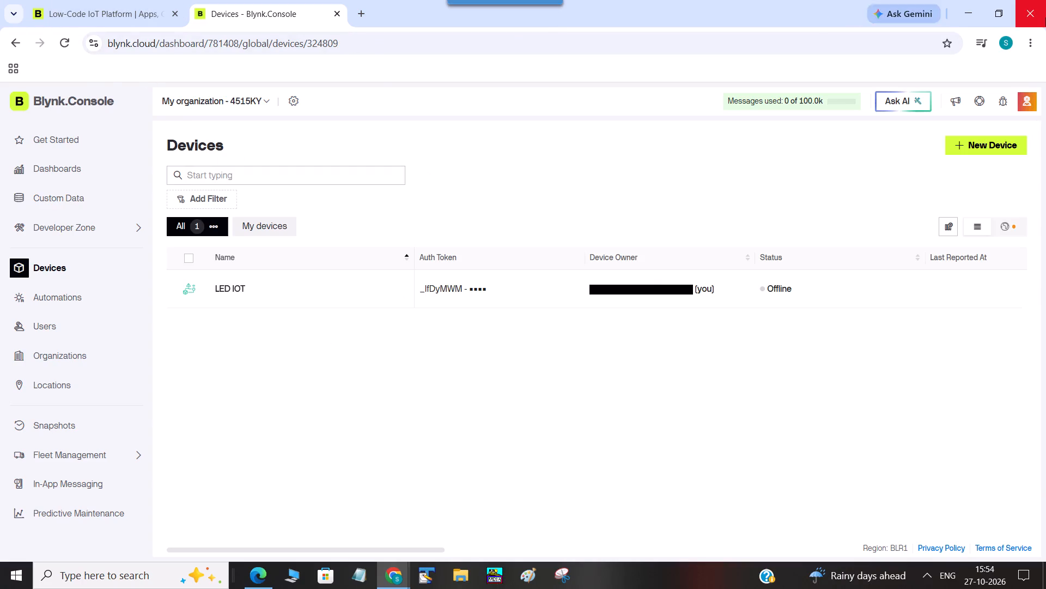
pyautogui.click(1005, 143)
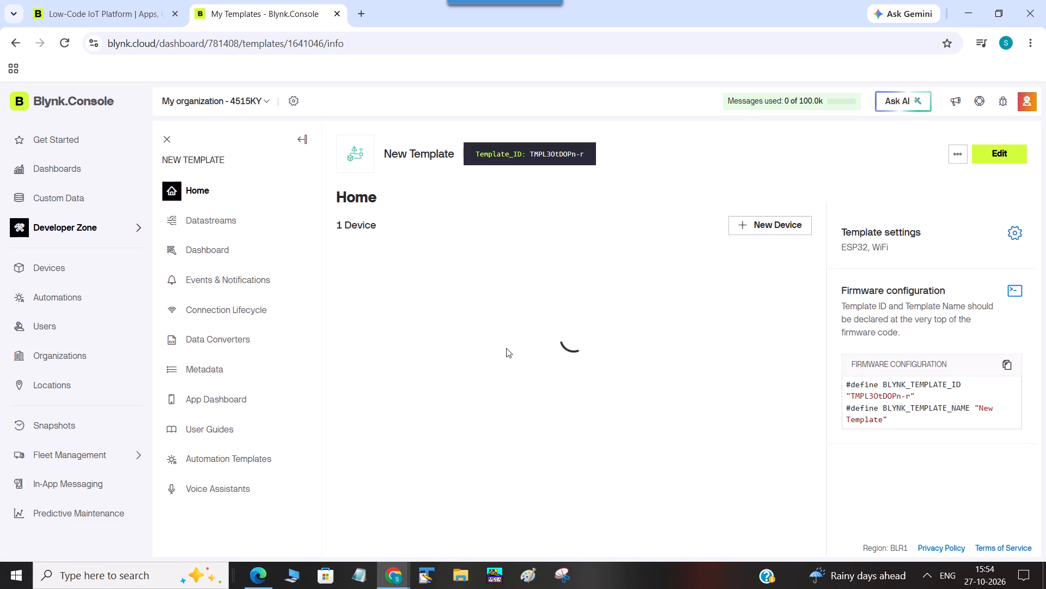
pyautogui.click(222, 229)
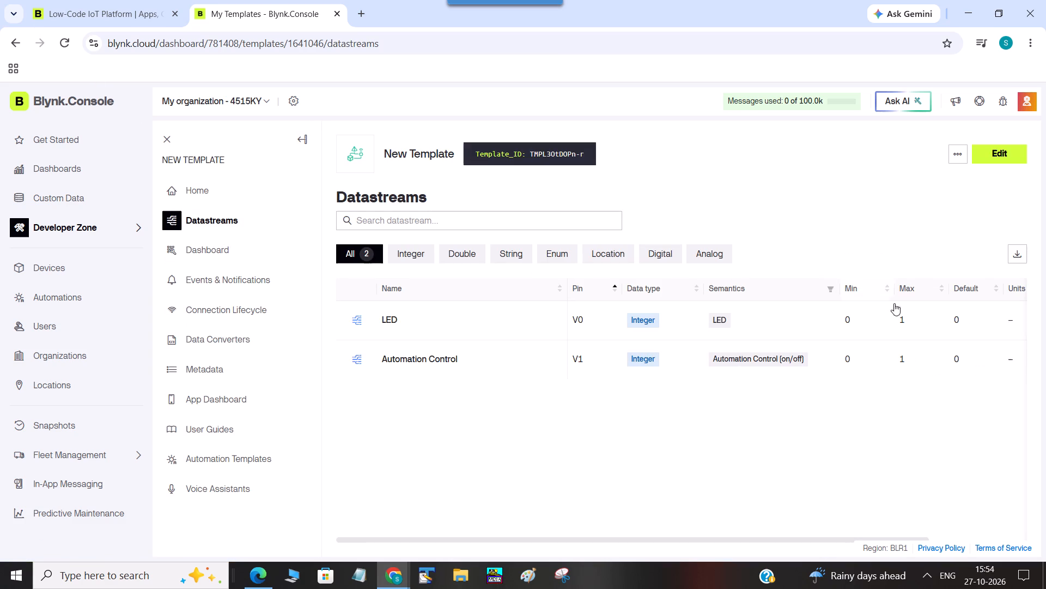
pyautogui.click(777, 355)
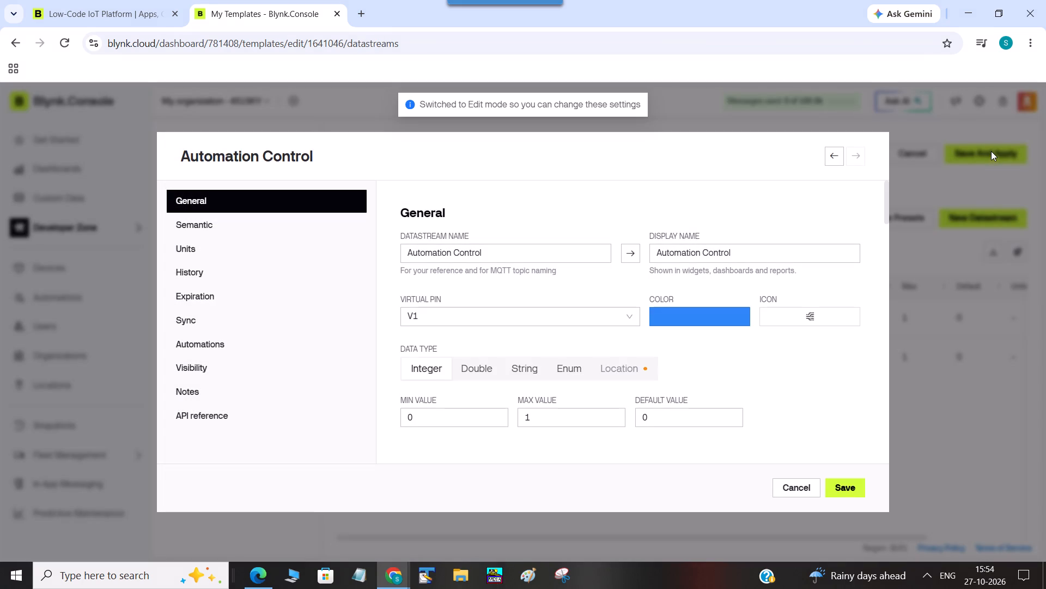
pyautogui.click(844, 489)
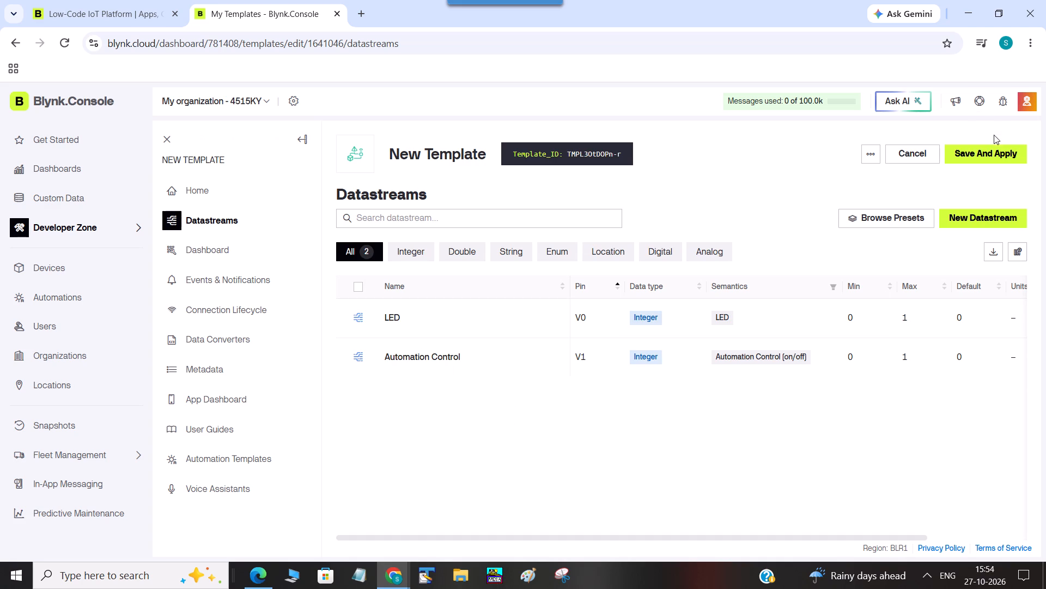
pyautogui.click(995, 149)
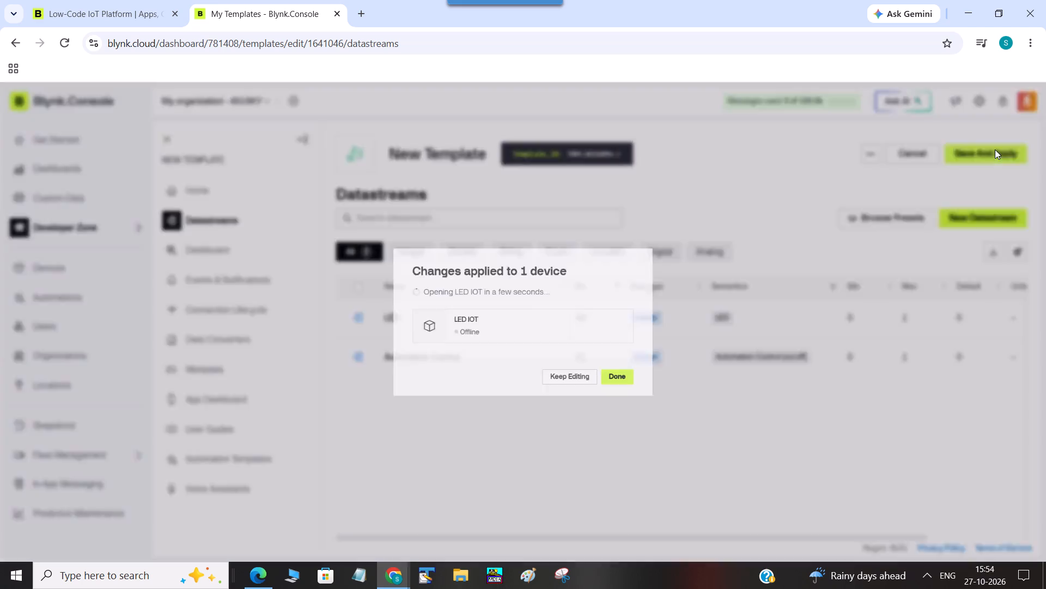
pyautogui.click(654, 392)
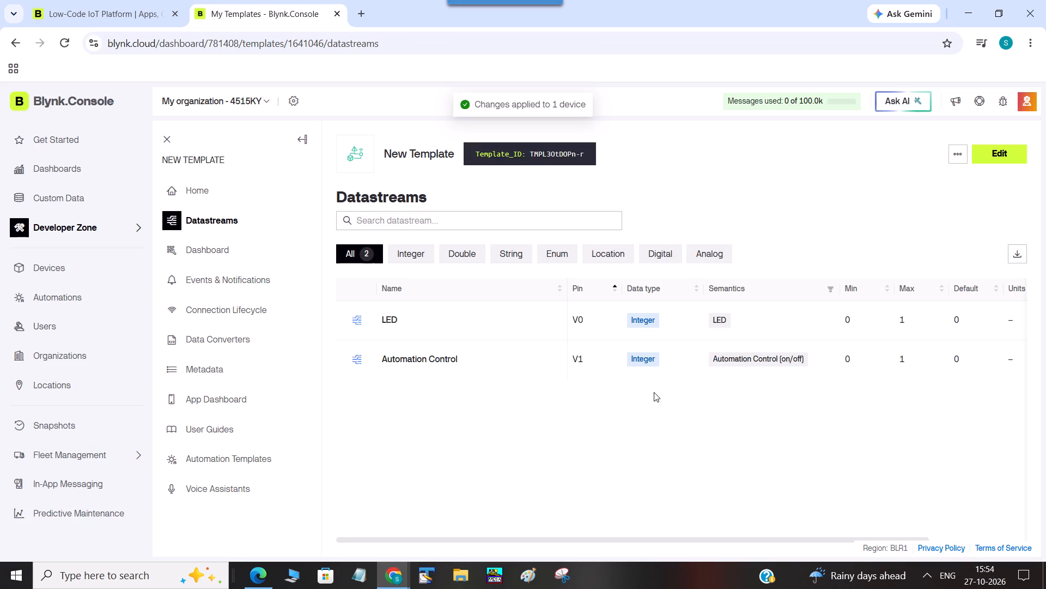
# Examine the LED IOT device's dashboard and its template's web dashboard layout, and return to the device list.
pyautogui.click(136, 268)
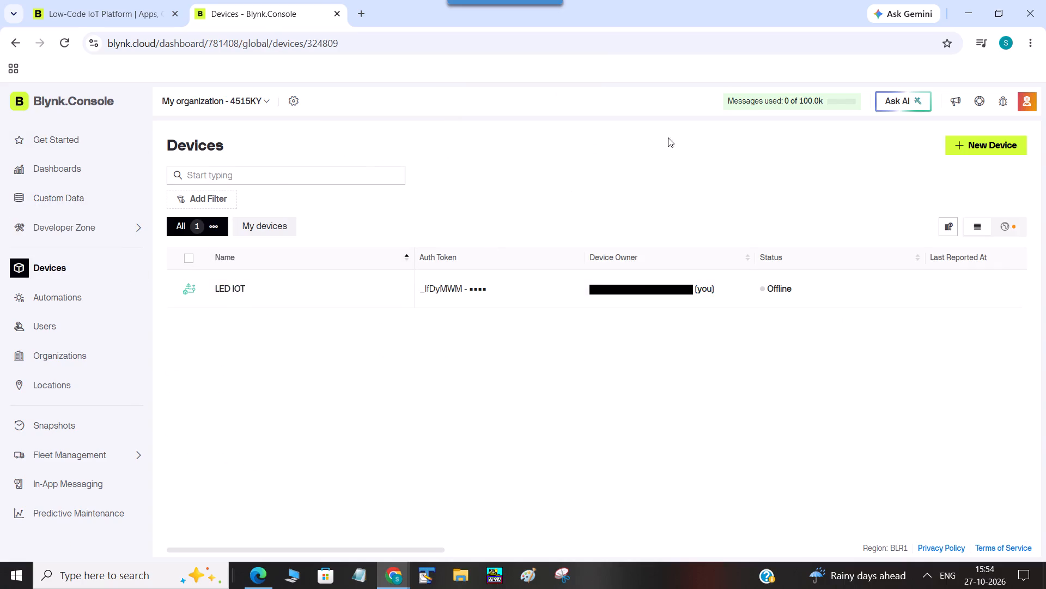
pyautogui.click(231, 297)
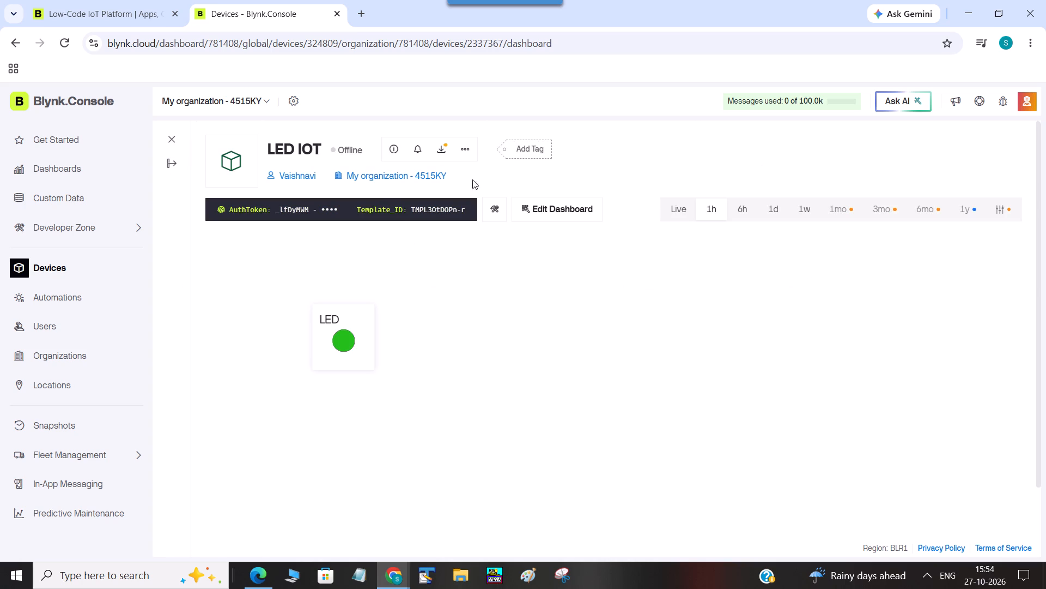
pyautogui.click(537, 217)
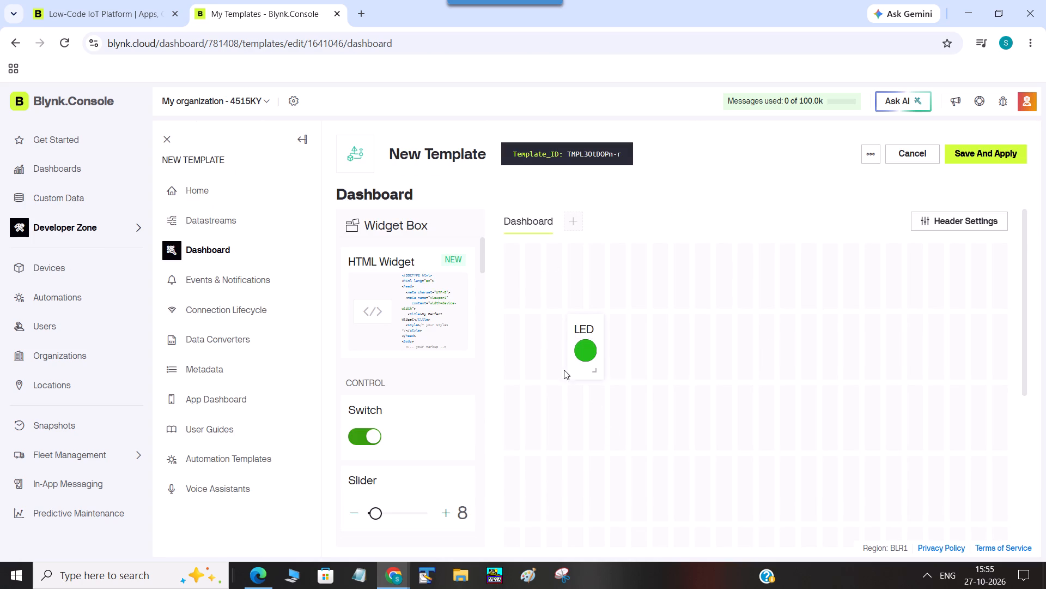
pyautogui.scroll(-1, 567, 419)
pyautogui.scroll(1, 567, 419)
pyautogui.scroll(-1, 567, 419)
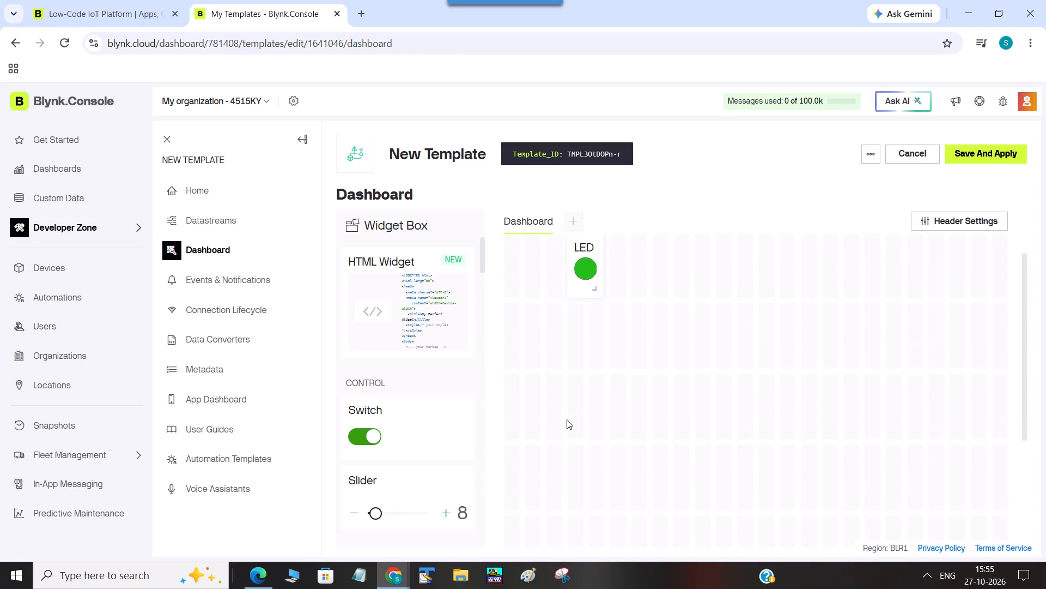
pyautogui.scroll(-1, 567, 419)
pyautogui.scroll(7, 567, 419)
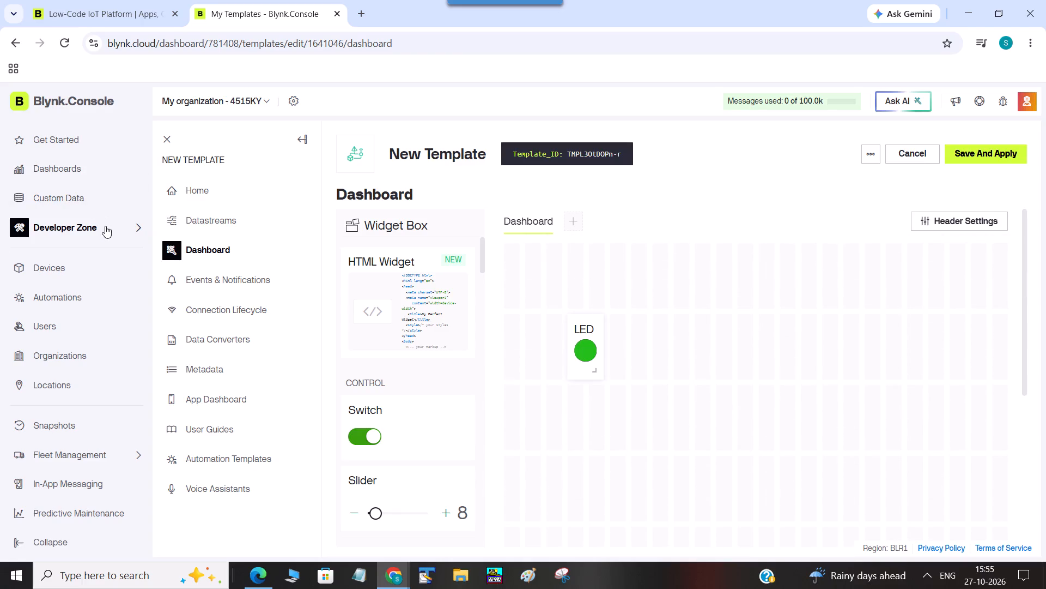
pyautogui.click(114, 269)
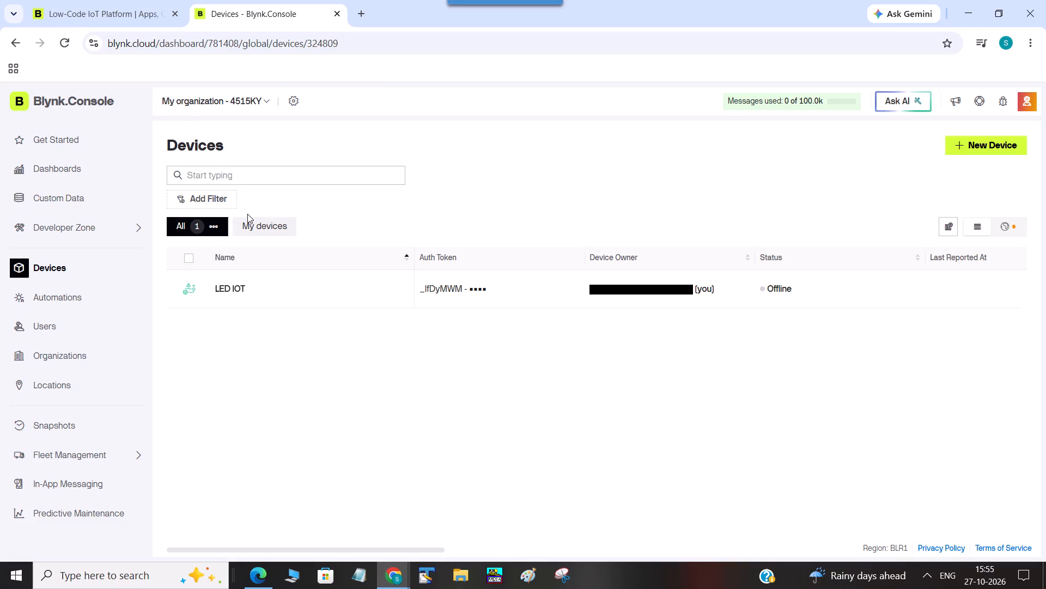
pyautogui.click(243, 289)
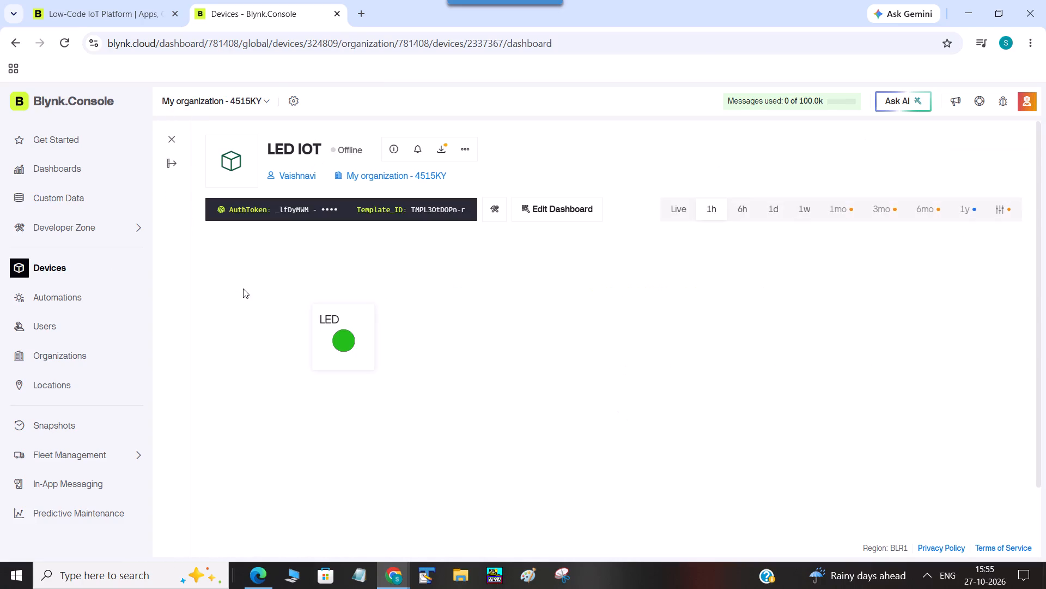
pyautogui.click(173, 133)
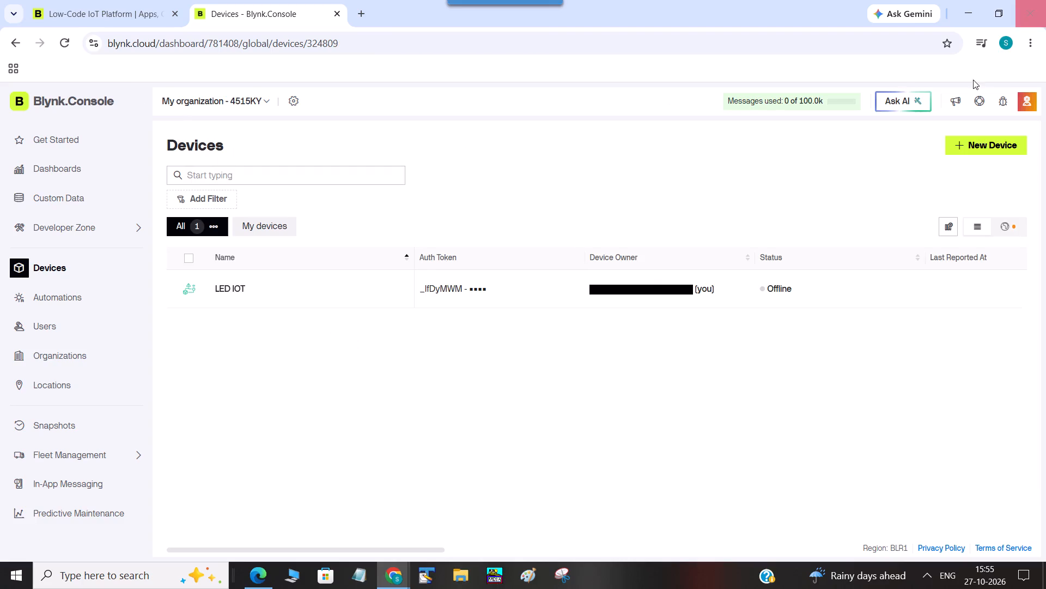
# Create a new device from New Template, keeping New Template as the device name.
pyautogui.click(963, 143)
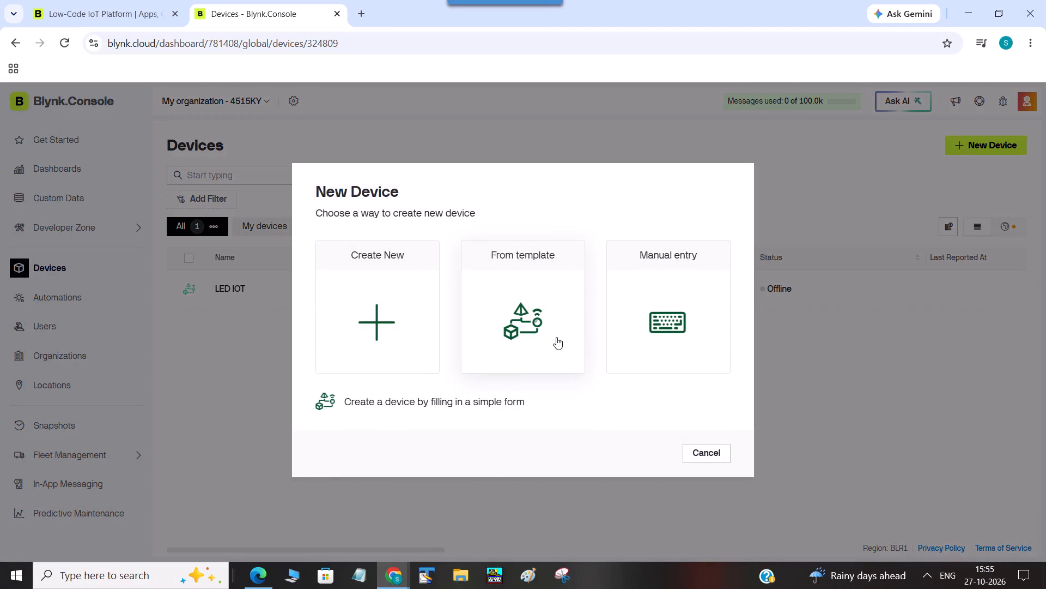
pyautogui.click(556, 337)
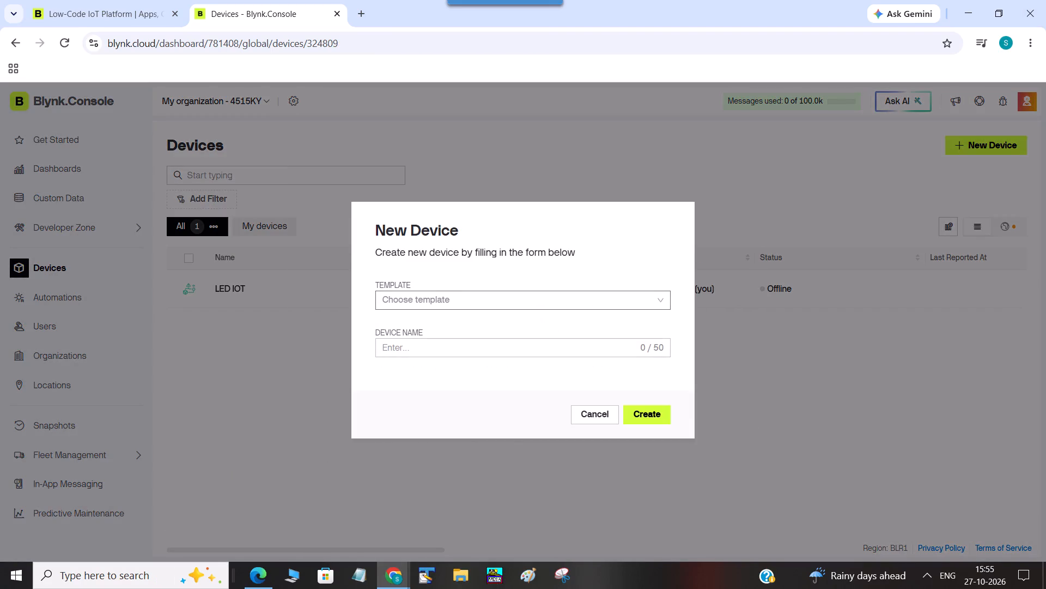
pyautogui.click(585, 294)
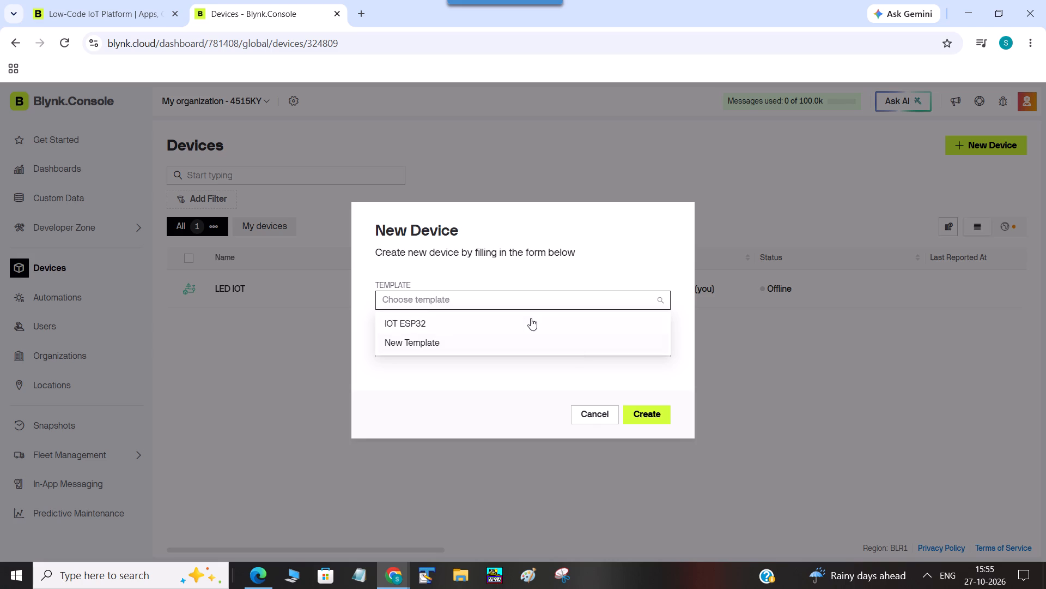
pyautogui.click(526, 343)
pyautogui.click(555, 294)
pyautogui.click(560, 349)
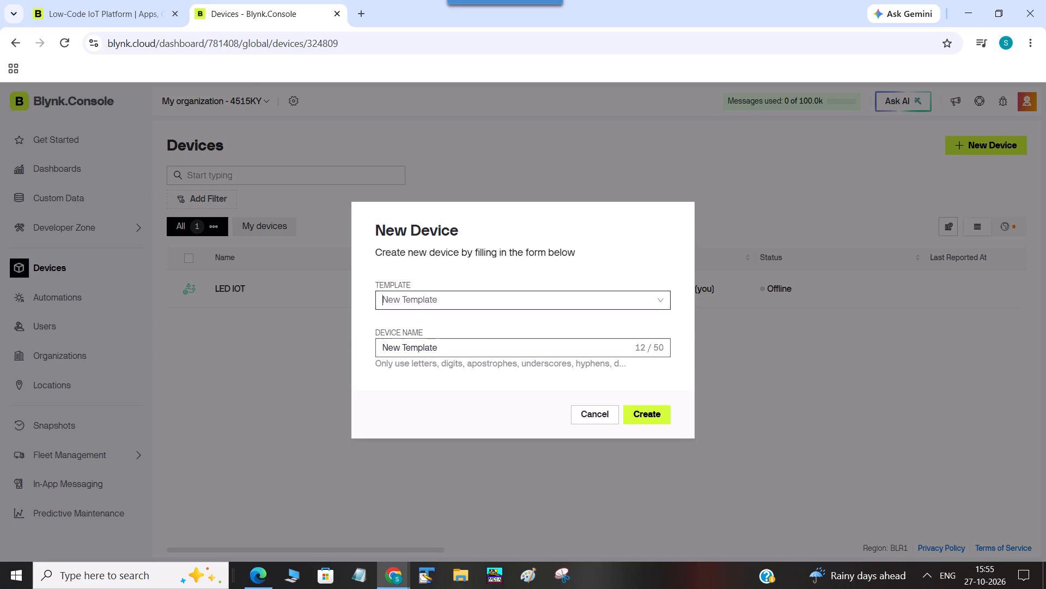
pyautogui.click(586, 290)
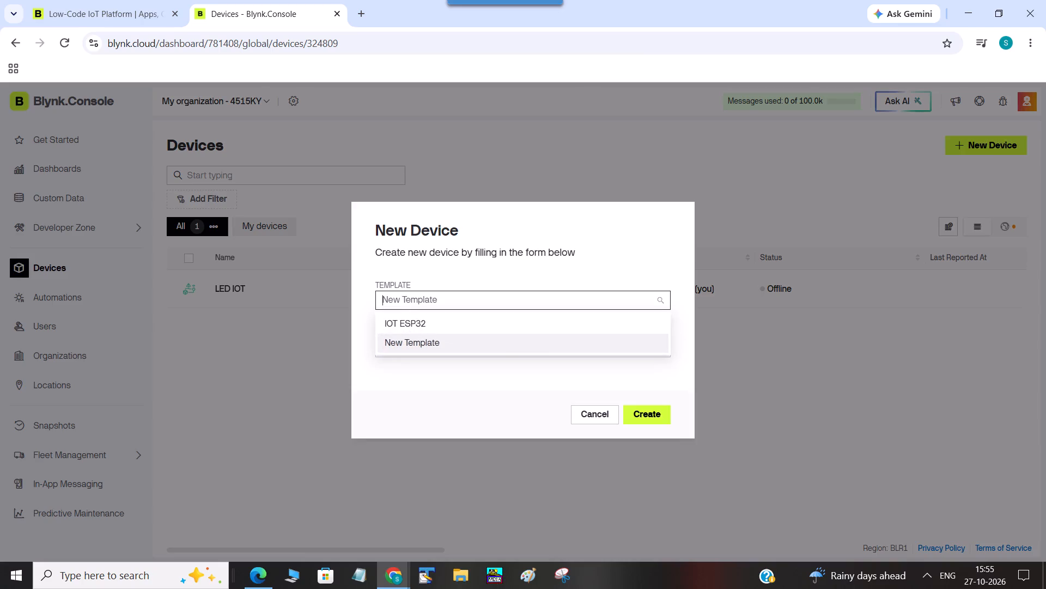
pyautogui.click(492, 346)
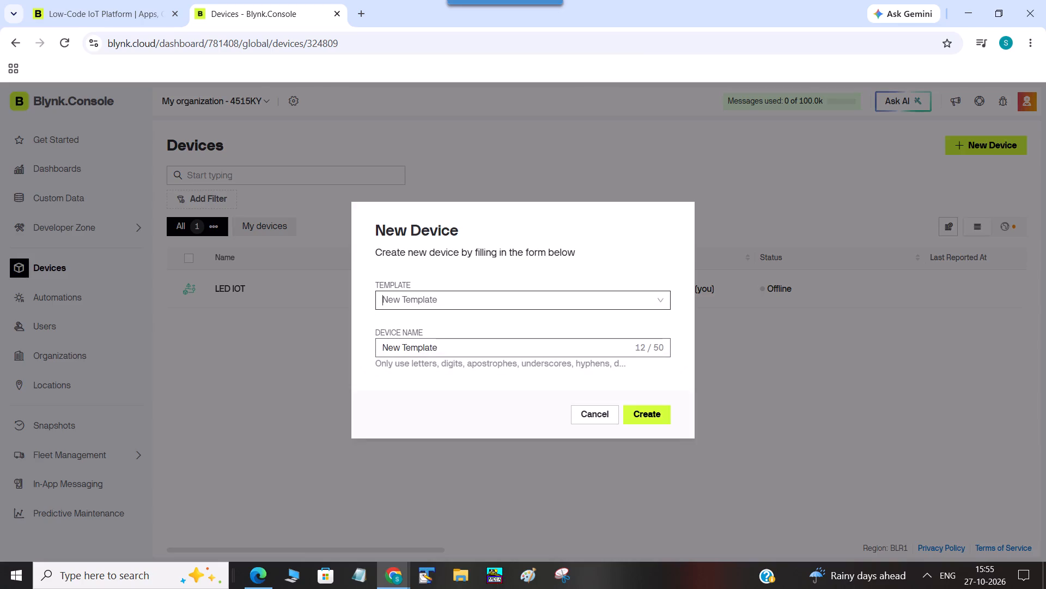
pyautogui.click(644, 416)
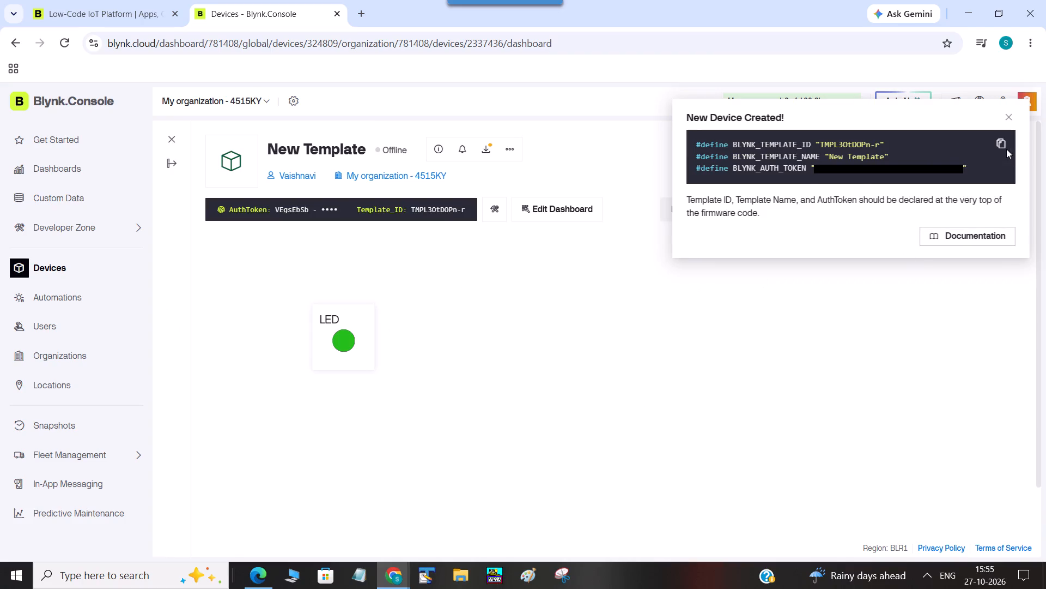
# Copy the new device's firmware definitions with template ID, template name and auth token, and dismiss the notice.
pyautogui.click(1002, 143)
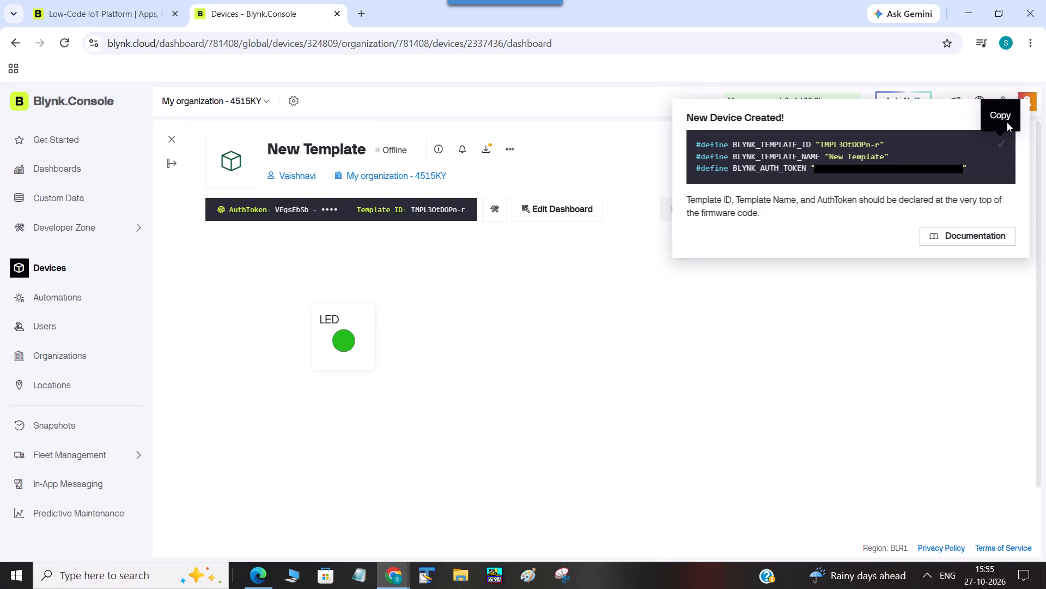
pyautogui.click(1011, 118)
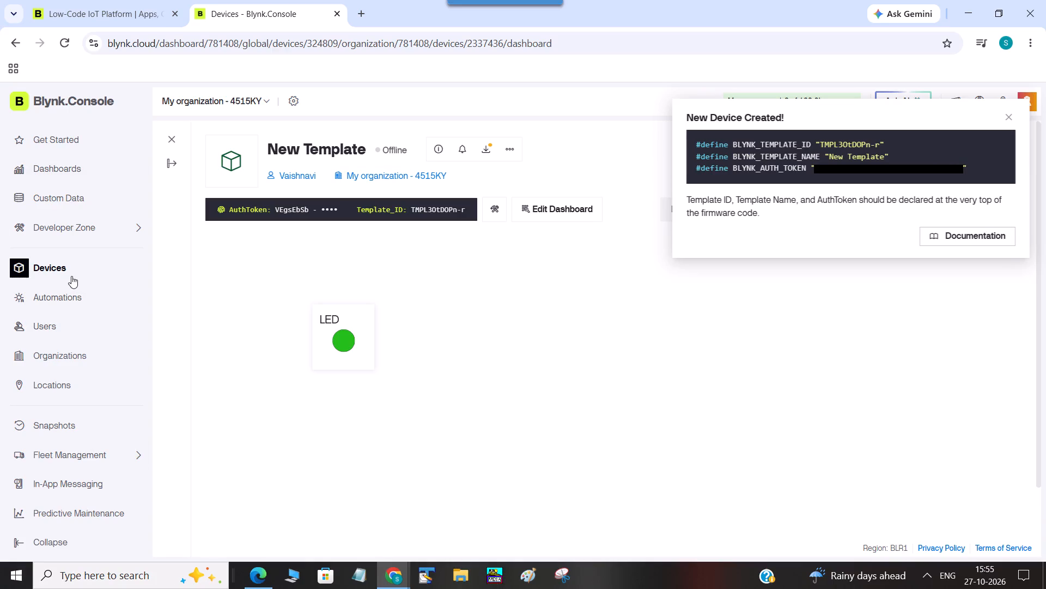
# Edit the New Template device's dashboard, placing one Switch widget level with the LED and another just below it, slightly to the right.
pyautogui.click(59, 268)
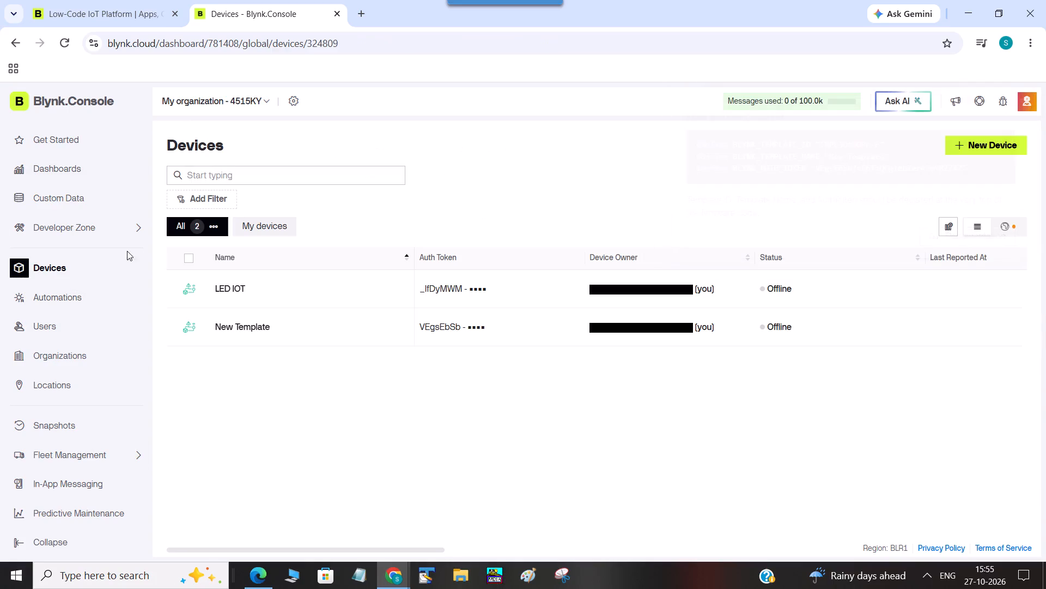
pyautogui.click(267, 327)
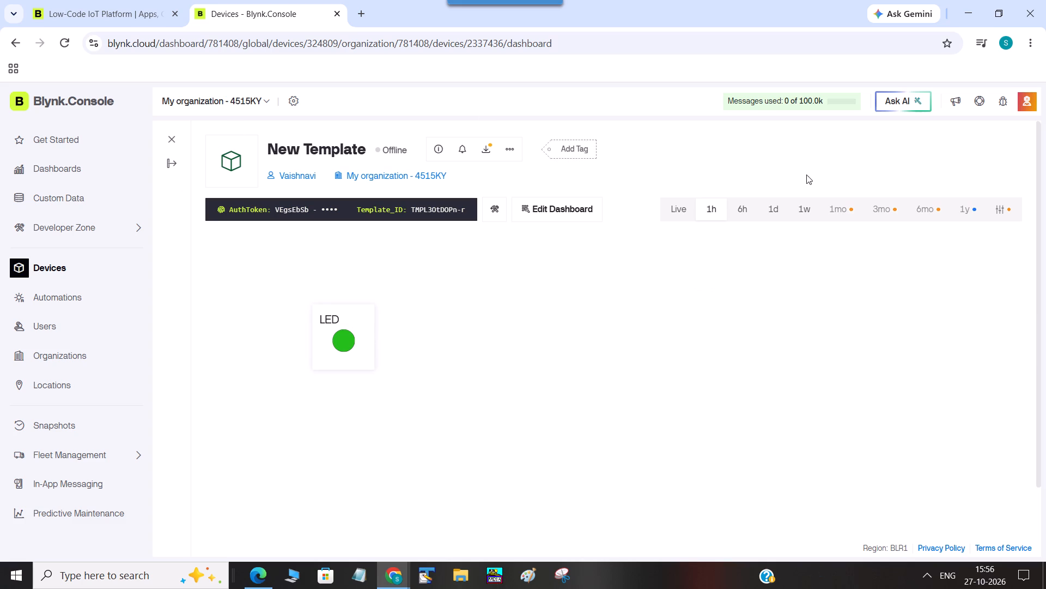
pyautogui.click(525, 206)
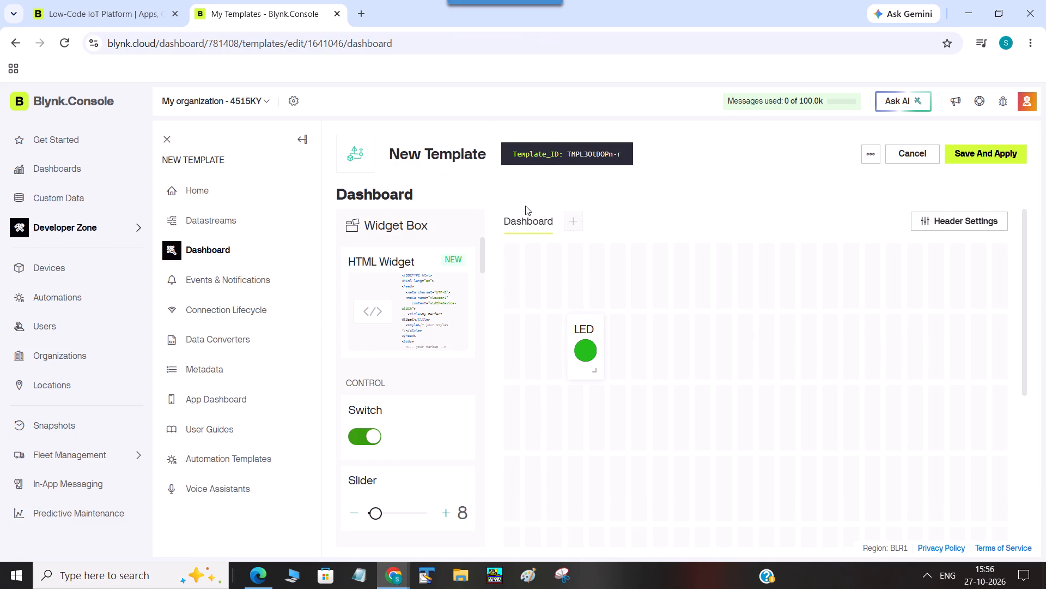
pyautogui.moveTo(402, 415); pyautogui.dragTo(725, 337)
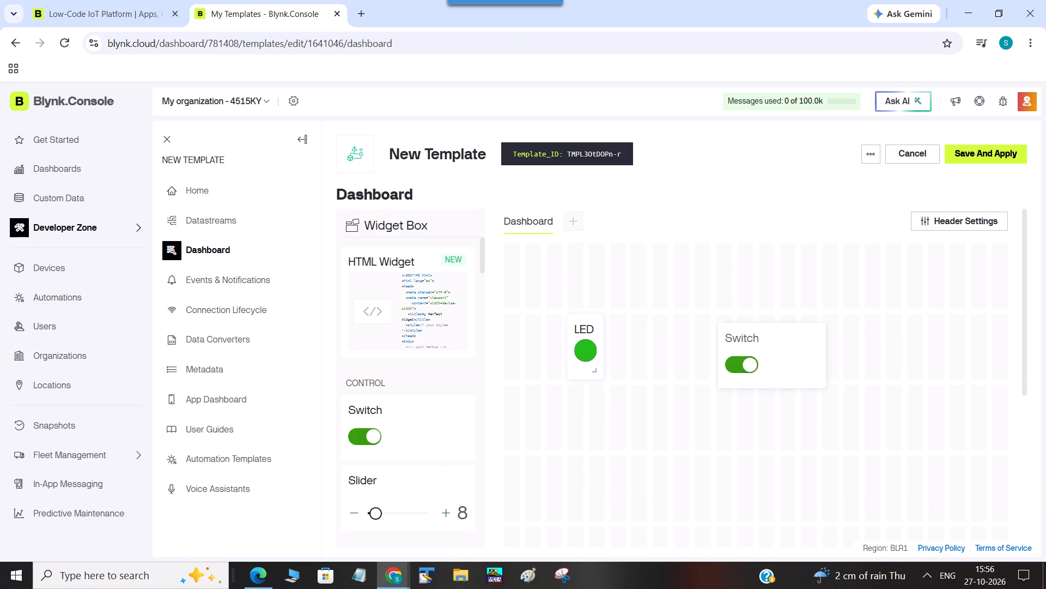
pyautogui.moveTo(725, 337); pyautogui.dragTo(715, 328)
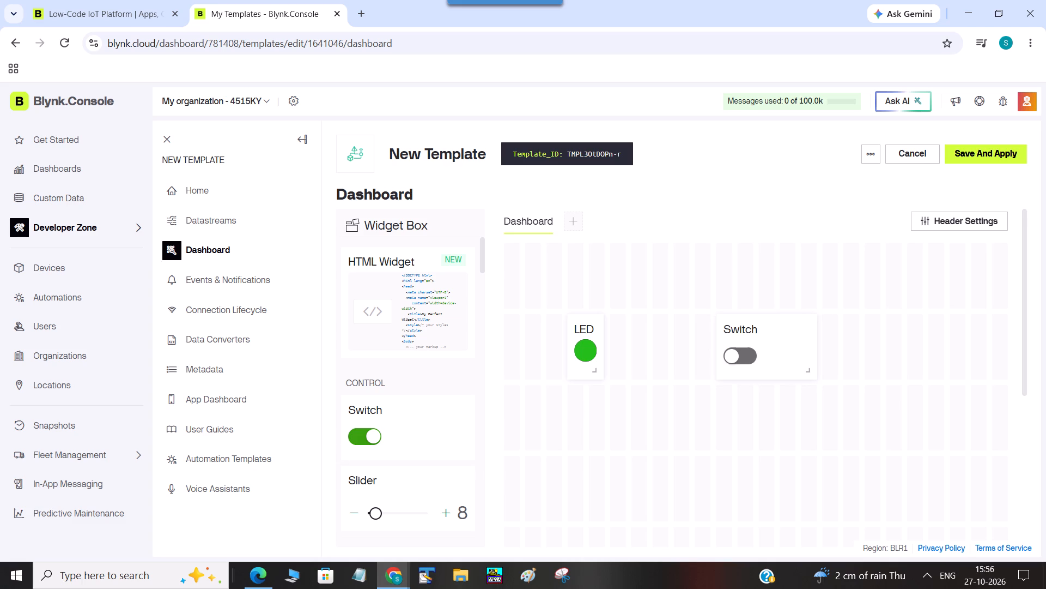
pyautogui.moveTo(400, 419); pyautogui.dragTo(732, 388)
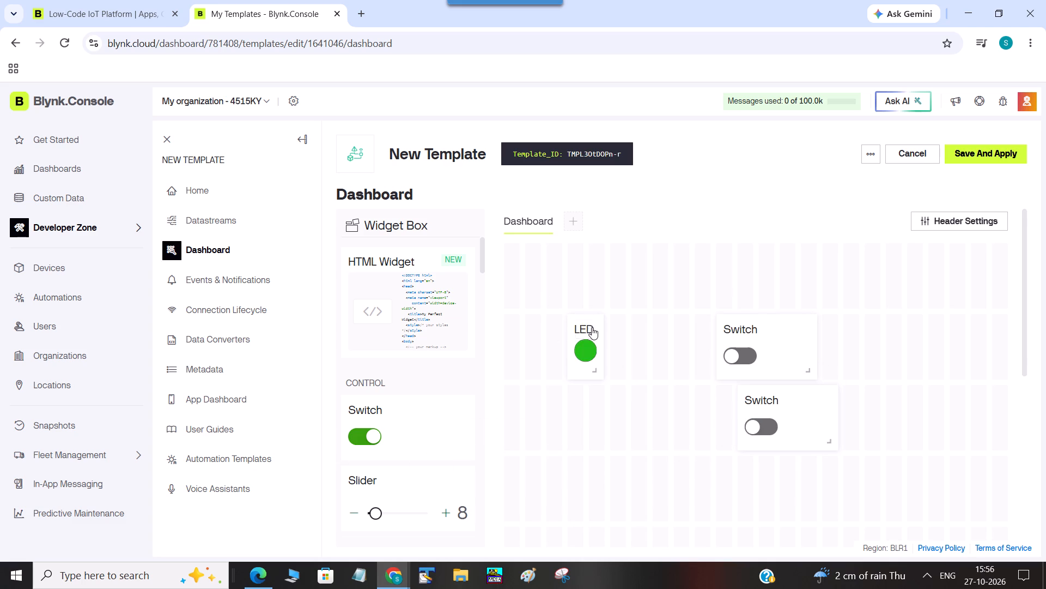
# Delete the LED widget from New Template's dashboard, and save and apply the dashboard changes.
pyautogui.click(591, 327)
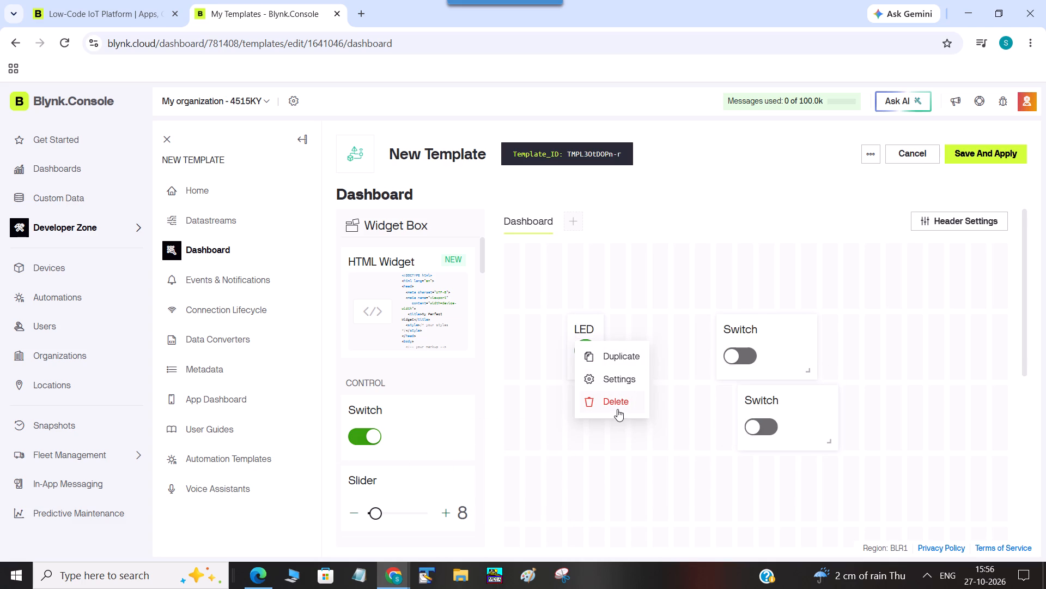
pyautogui.click(617, 409)
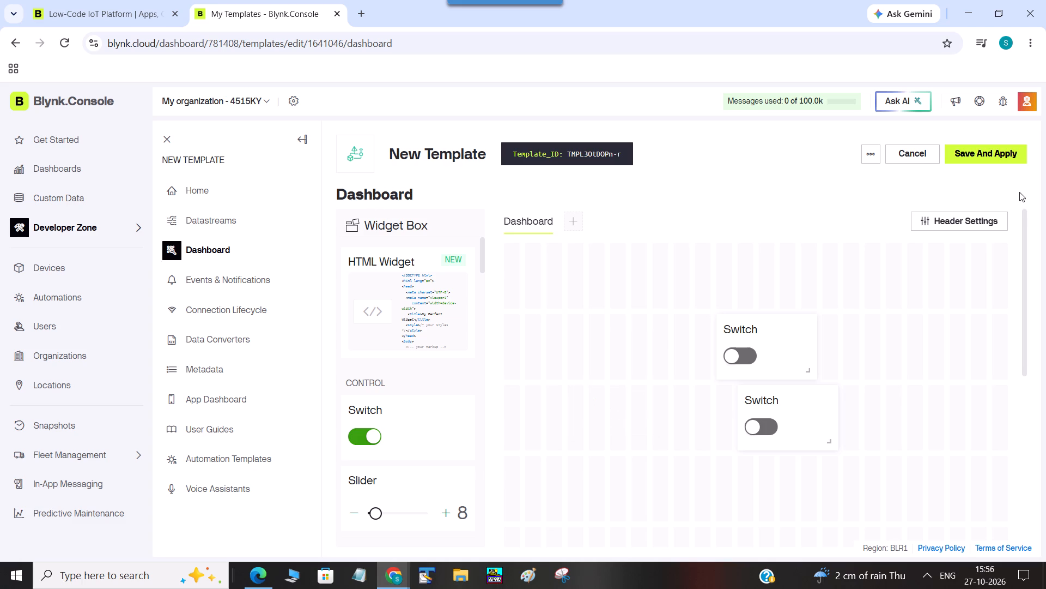
pyautogui.click(1001, 158)
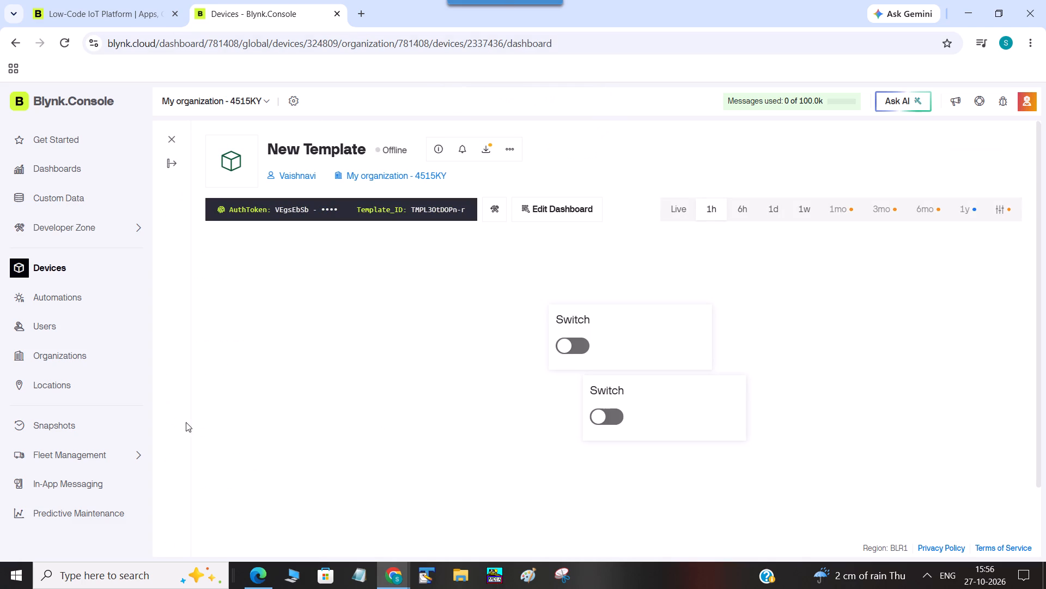
# Examine the IOT ESP32 template's home and datastreams pages without adding a datastream, and return to the template list.
pyautogui.click(93, 236)
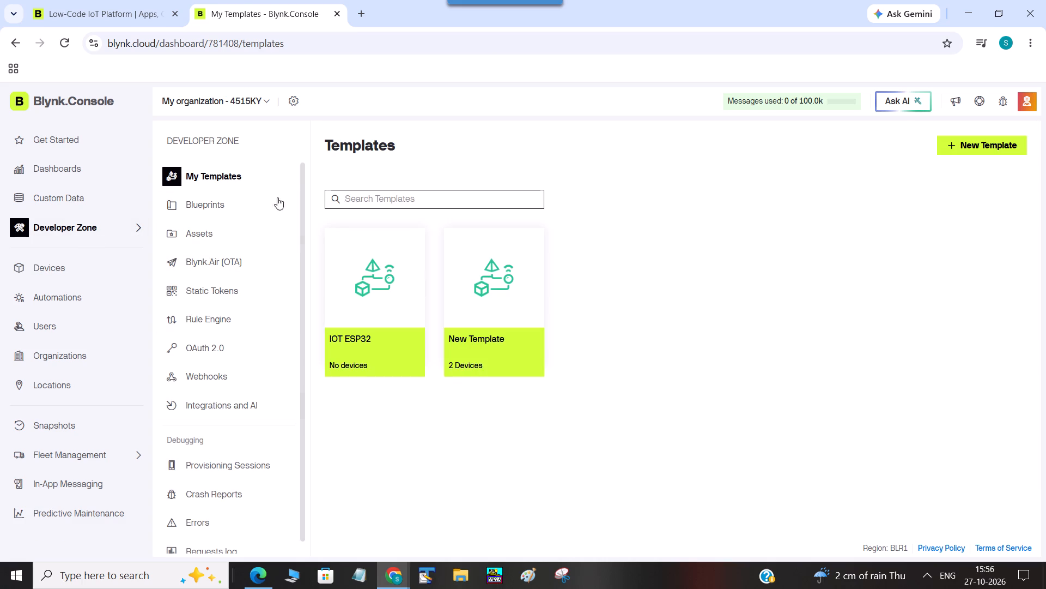
pyautogui.rightClick(363, 334)
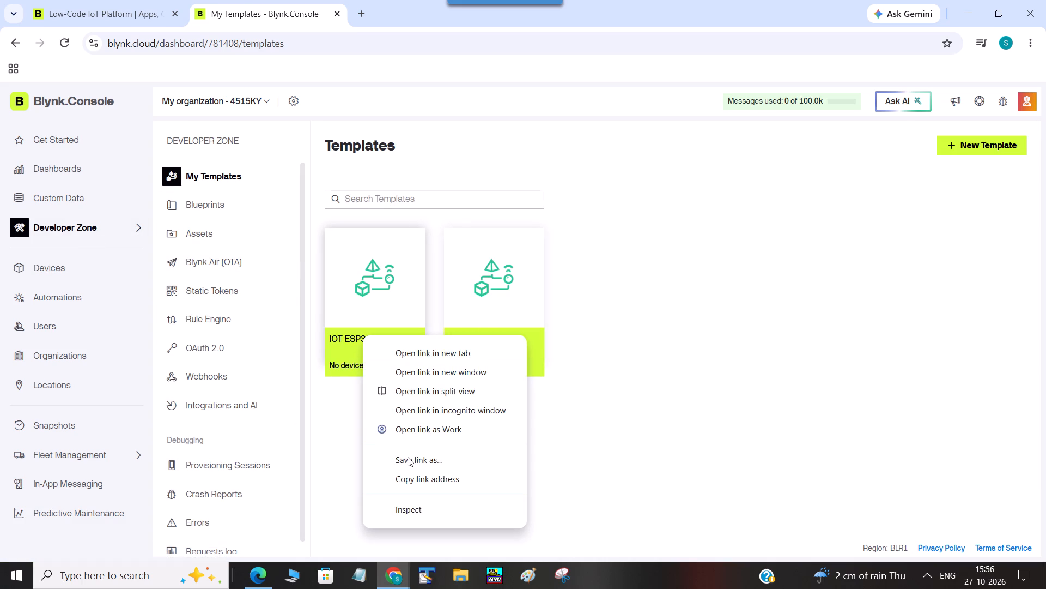
pyautogui.click(802, 466)
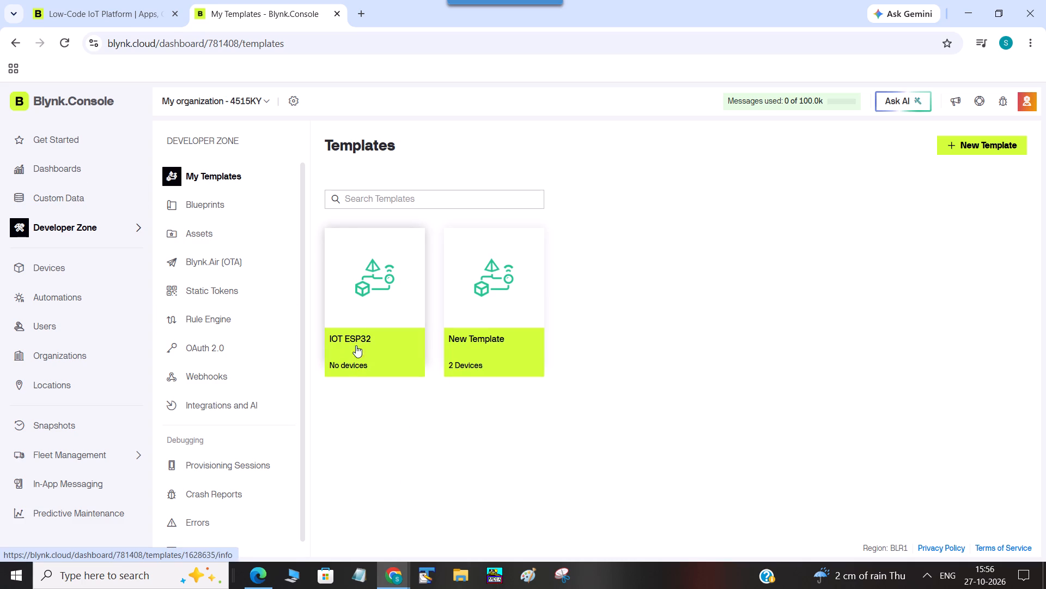
pyautogui.click(354, 237)
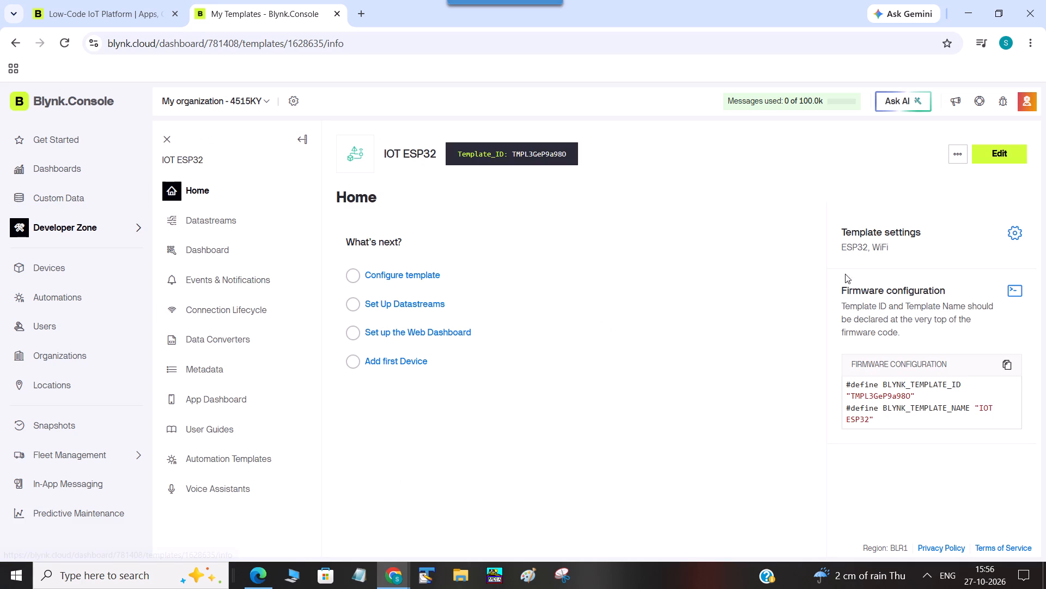
pyautogui.click(221, 220)
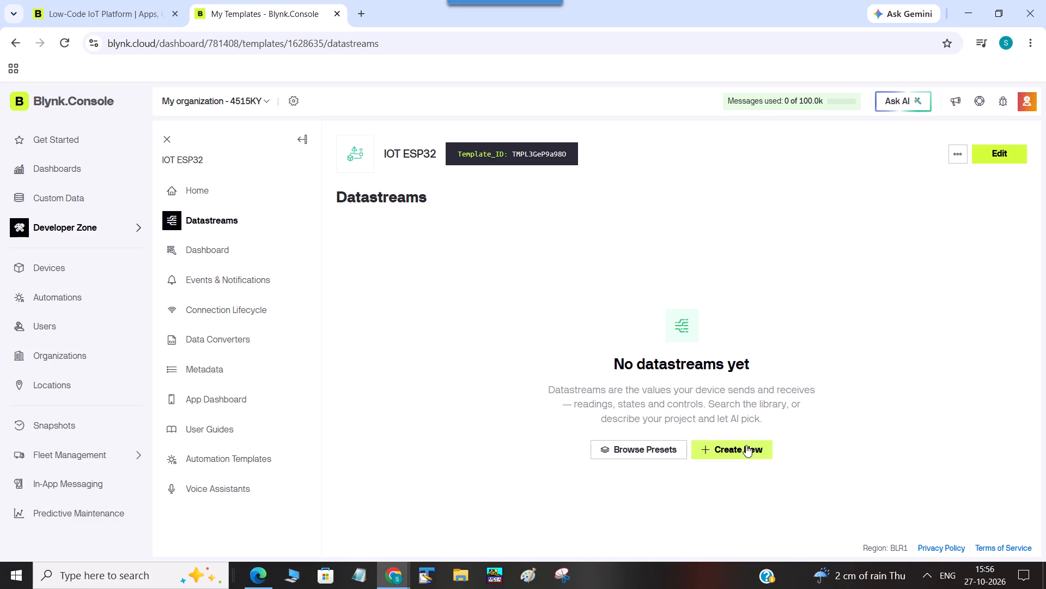
pyautogui.click(746, 445)
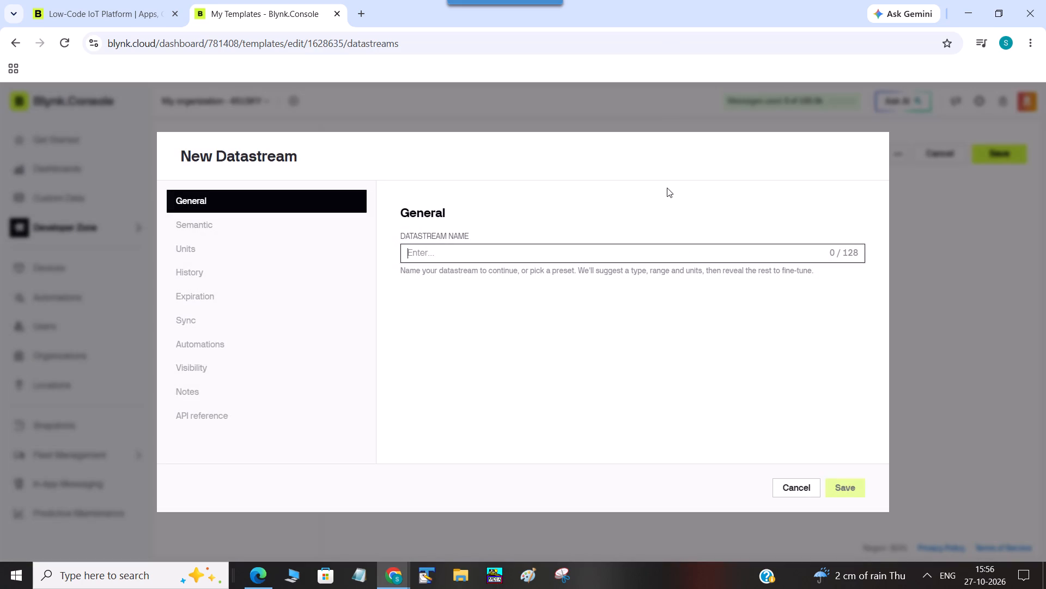
pyautogui.click(805, 491)
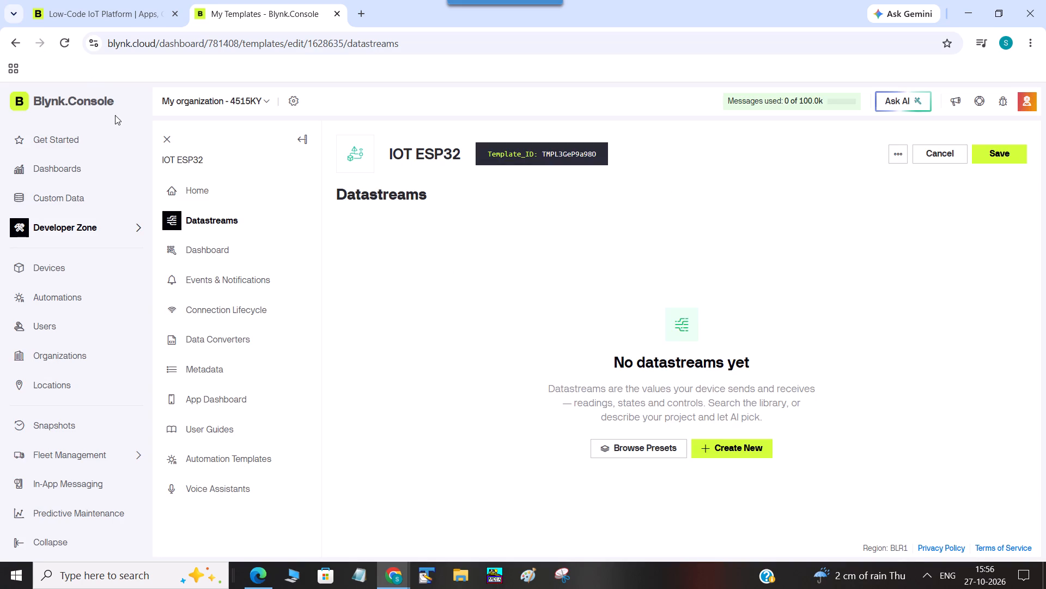
pyautogui.click(162, 136)
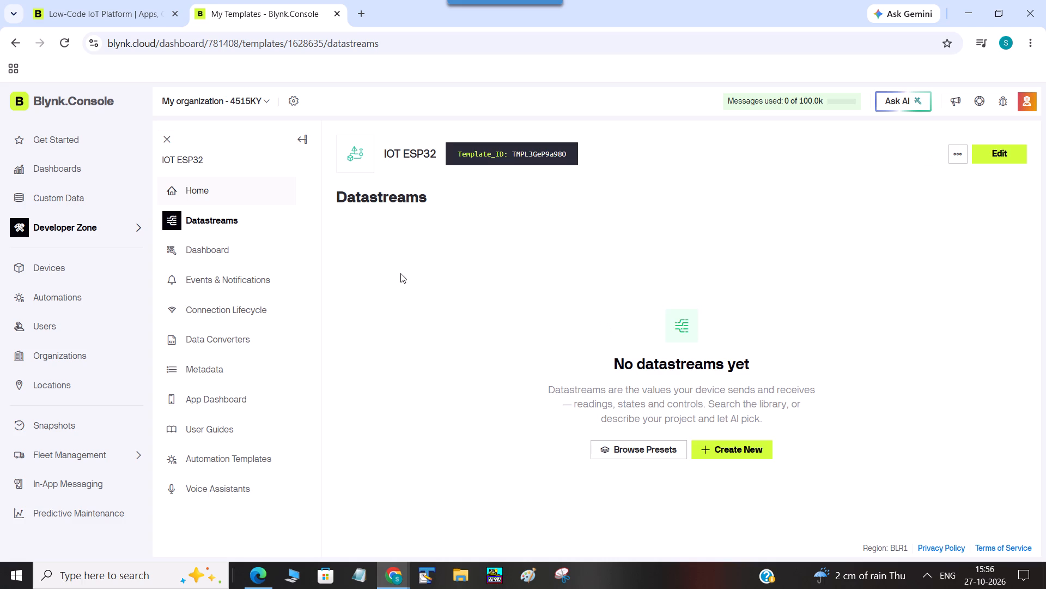
pyautogui.click(183, 201)
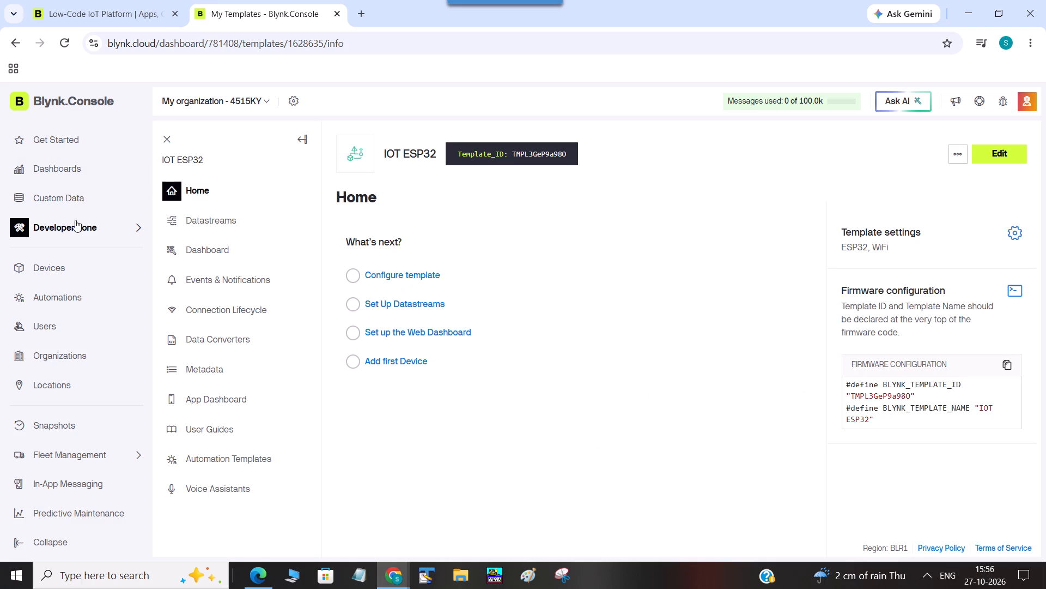
pyautogui.click(75, 221)
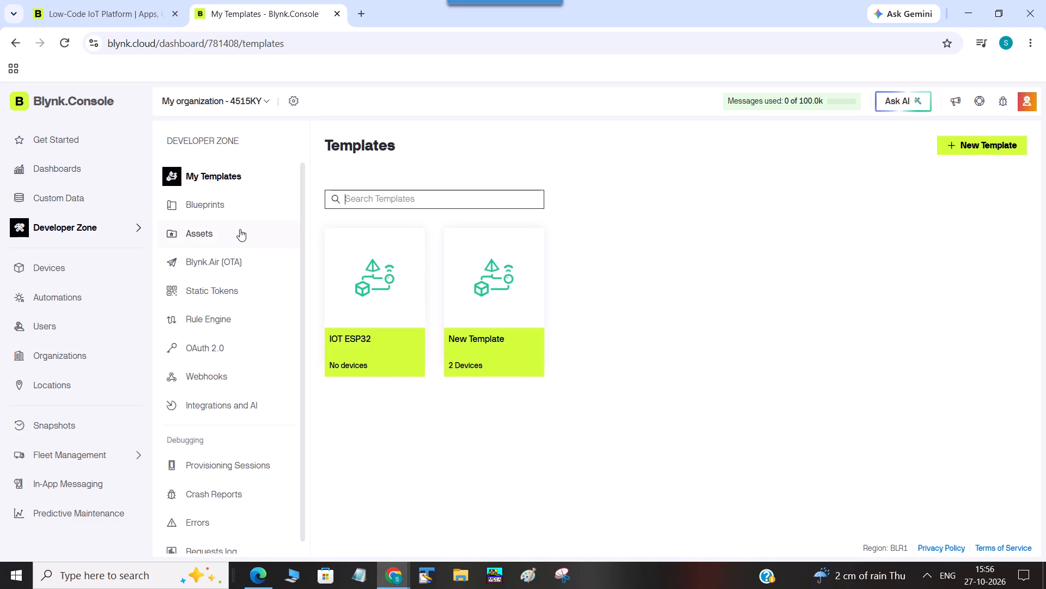
pyautogui.click(491, 329)
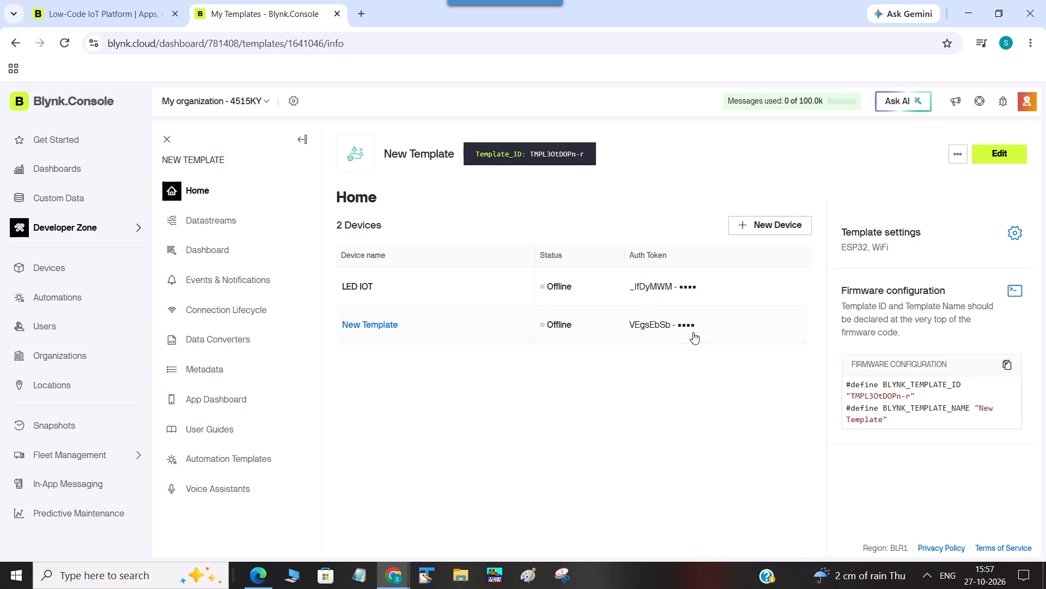
pyautogui.click(691, 286)
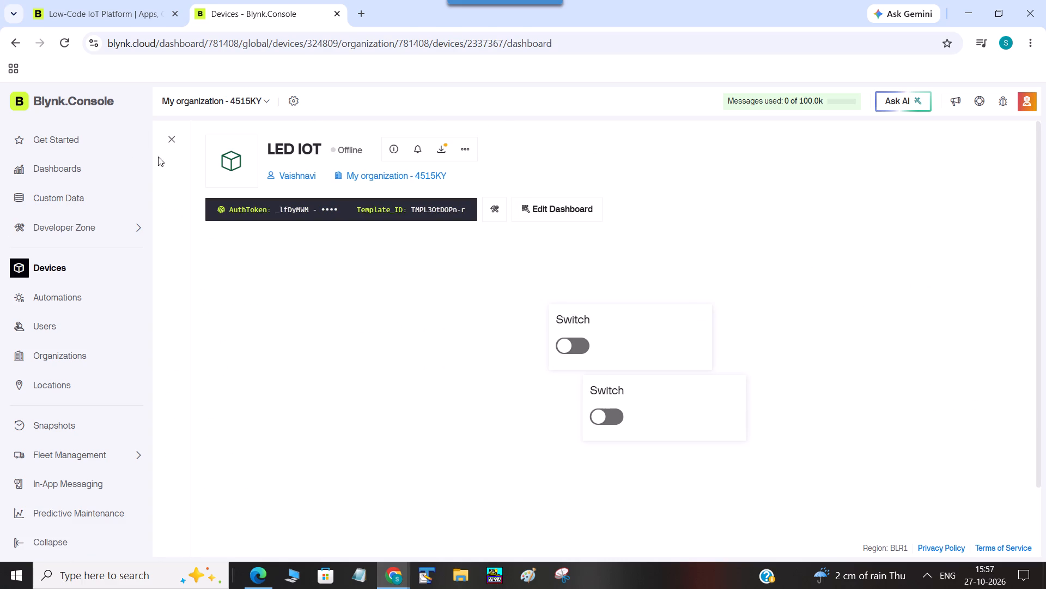
pyautogui.click(169, 139)
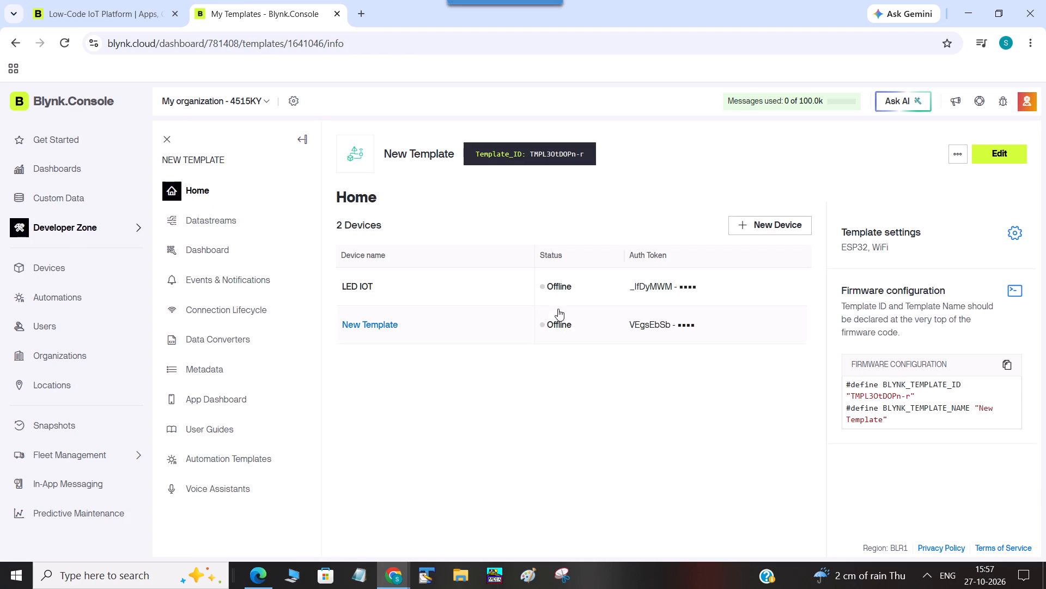
pyautogui.rightClick(674, 294)
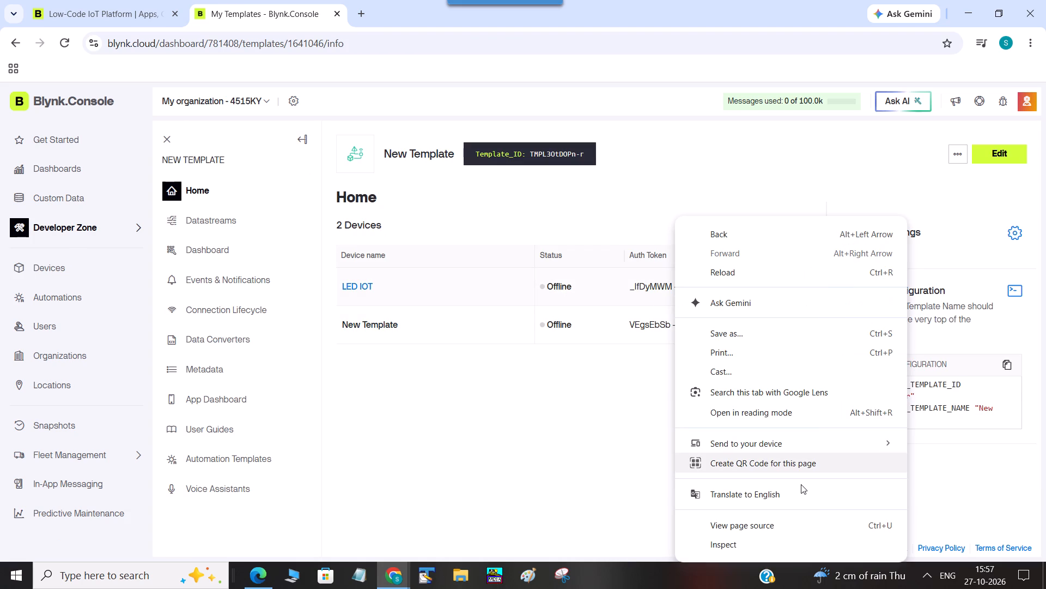
pyautogui.click(409, 419)
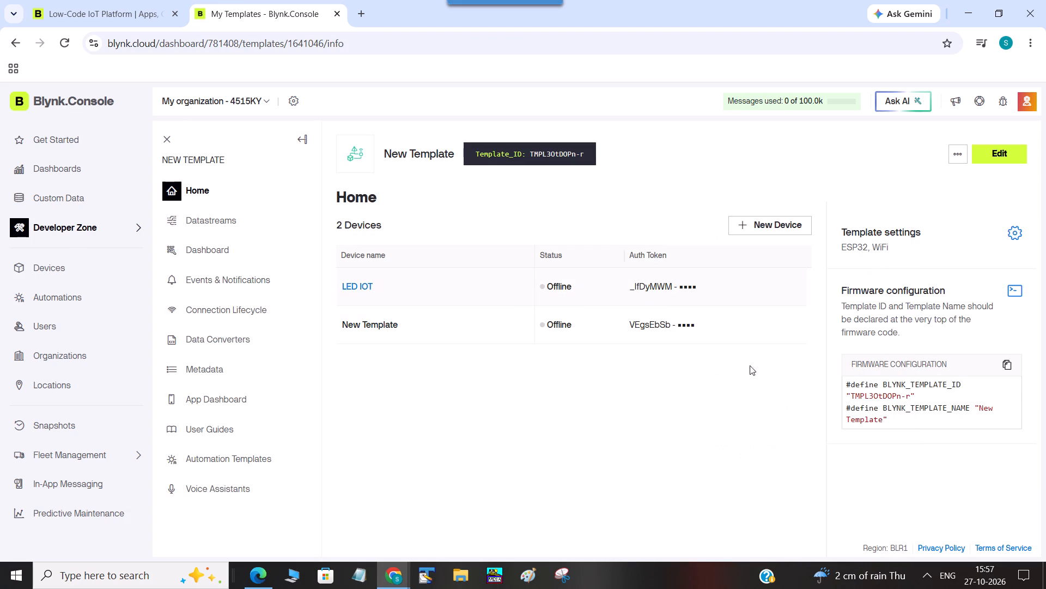
pyautogui.click(689, 324)
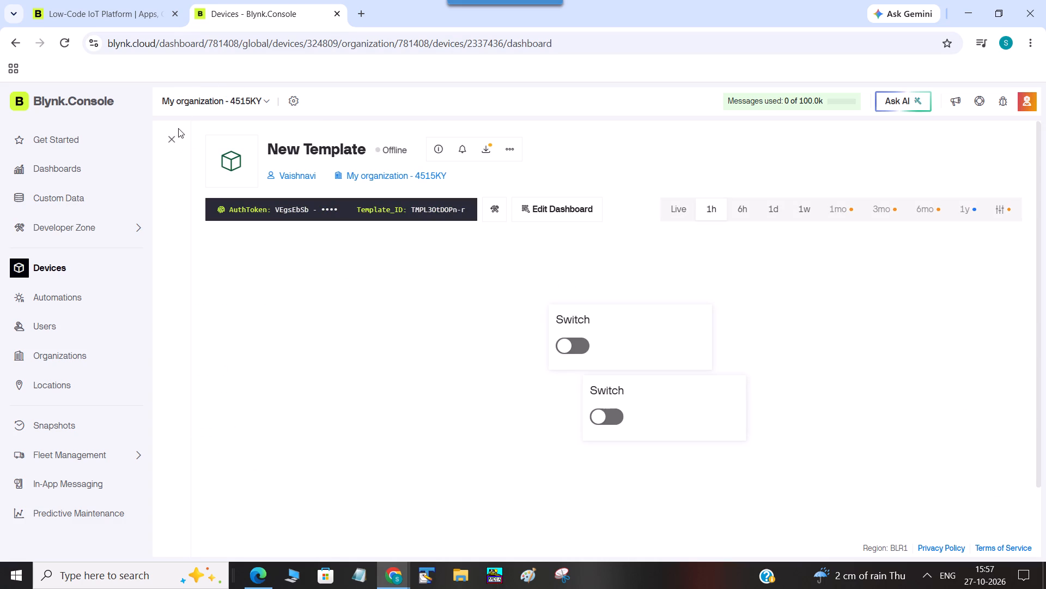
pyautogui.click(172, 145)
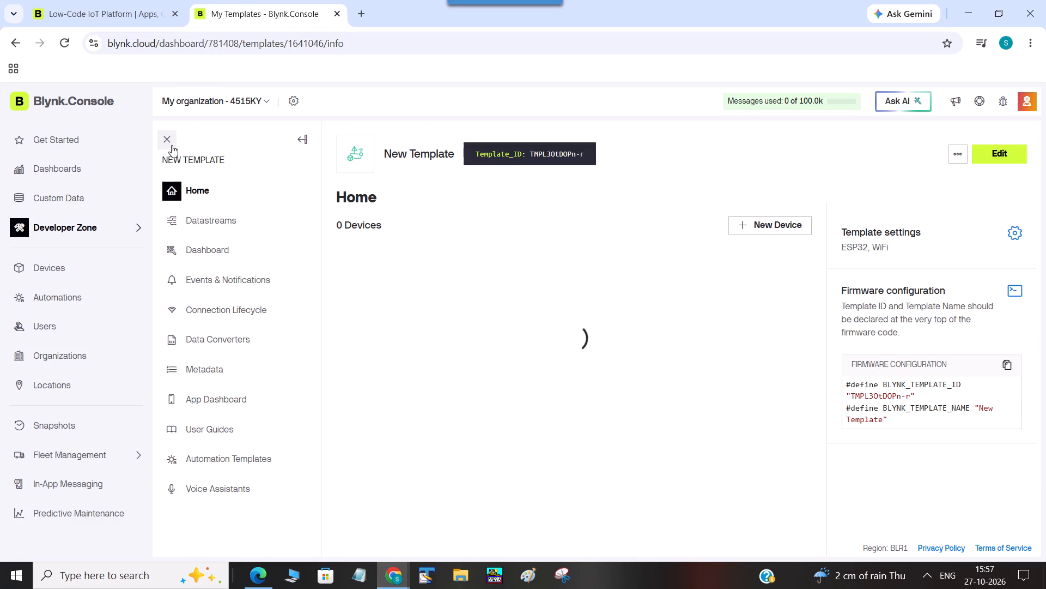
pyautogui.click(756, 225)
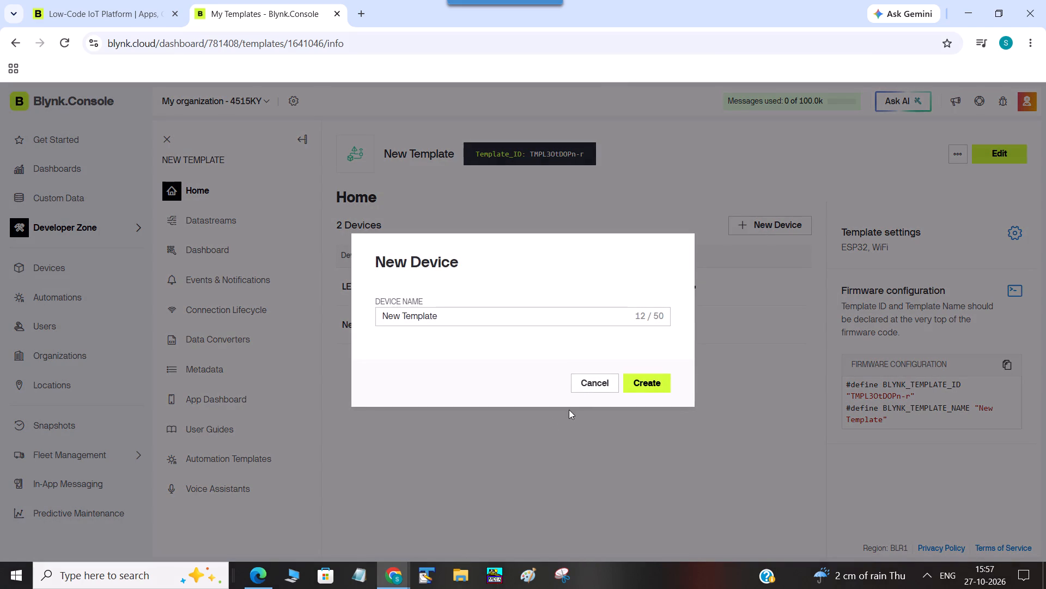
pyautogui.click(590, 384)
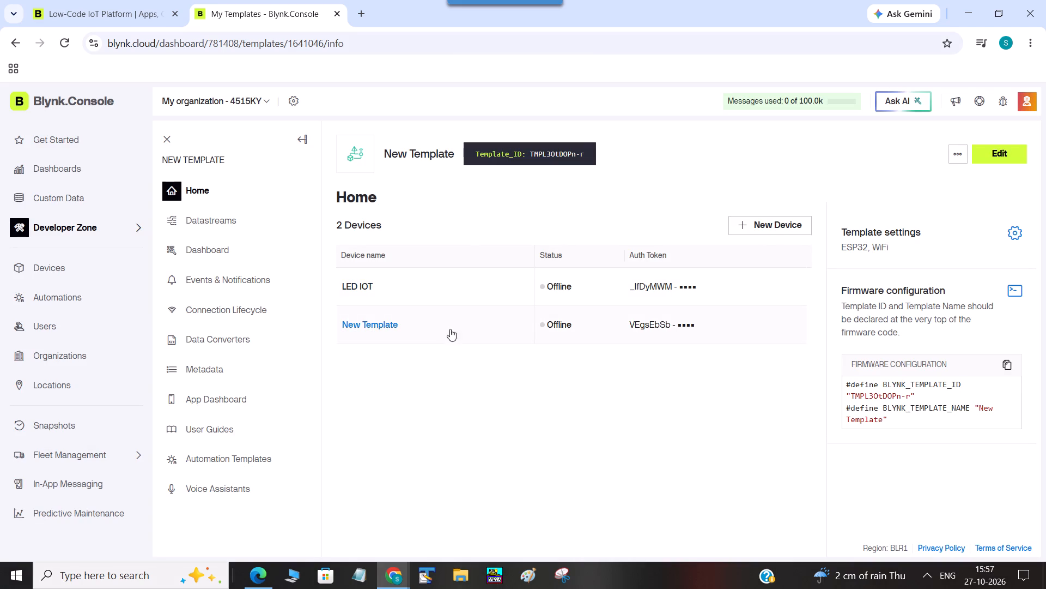
# Open New Template's datastreams for editing, and save and apply the template to its devices without changing any datastream.
pyautogui.click(217, 235)
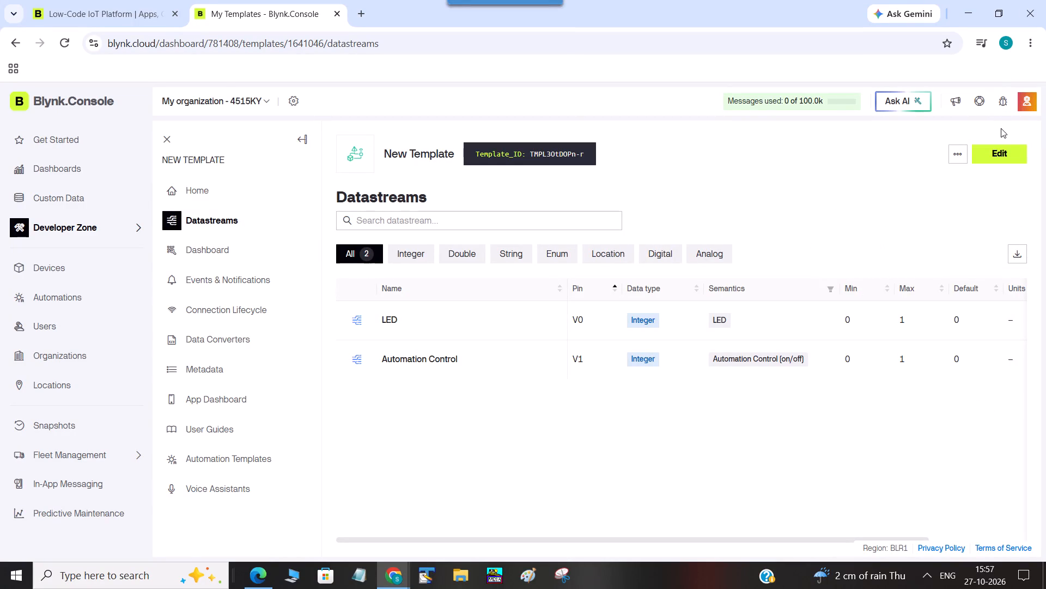
pyautogui.click(1013, 152)
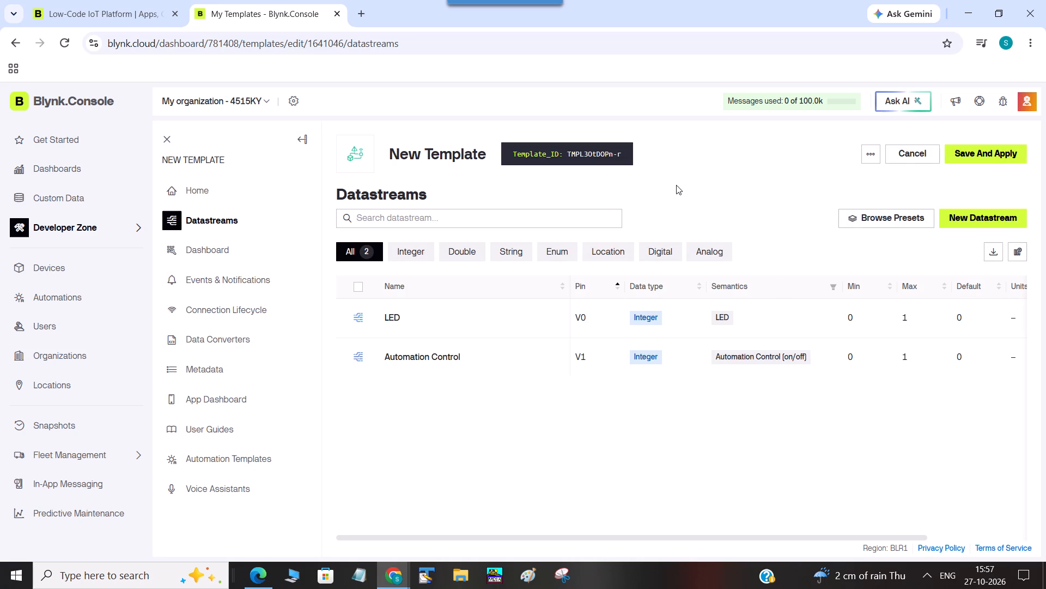
pyautogui.click(1009, 151)
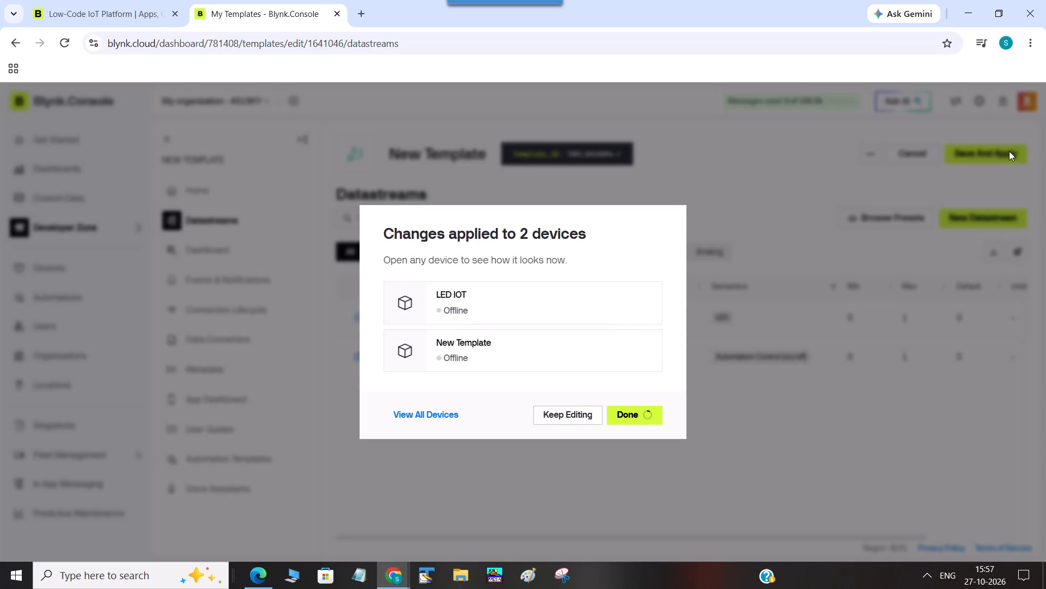
# Open the New Template device's dashboard from the updated devices and try to turn on the upper Switch widget.
pyautogui.click(572, 344)
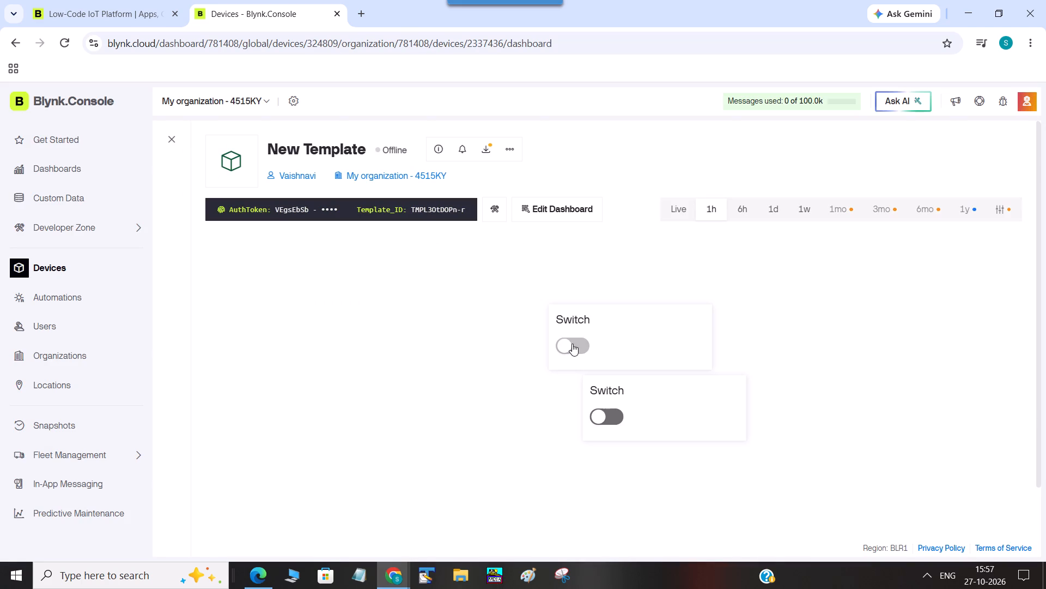
pyautogui.moveTo(572, 344); pyautogui.dragTo(608, 339)
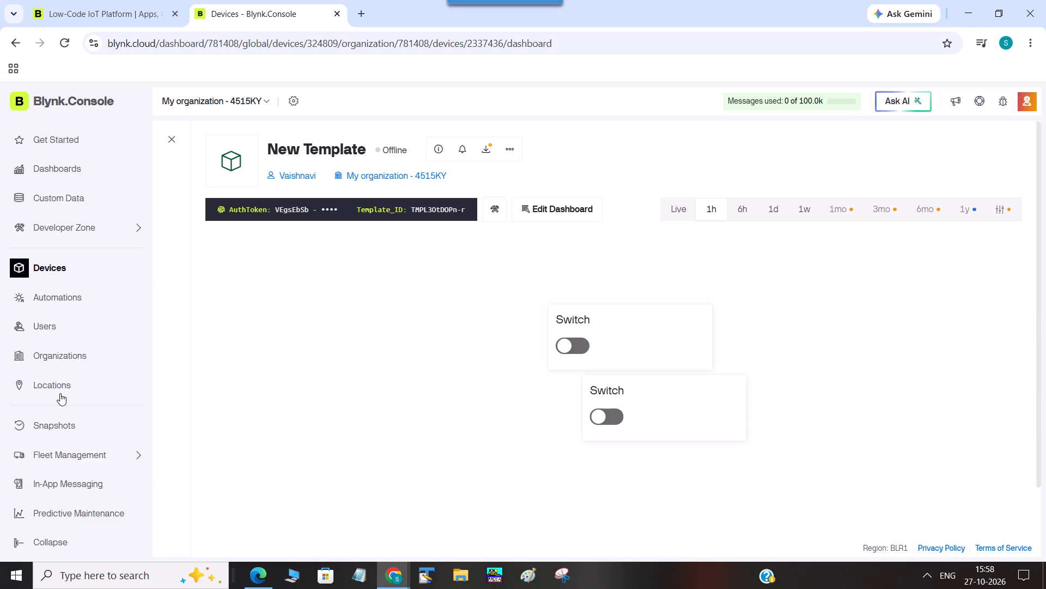
# Return to New Template in the template list, and check its LED IOT device's dashboard and its device list.
pyautogui.click(58, 223)
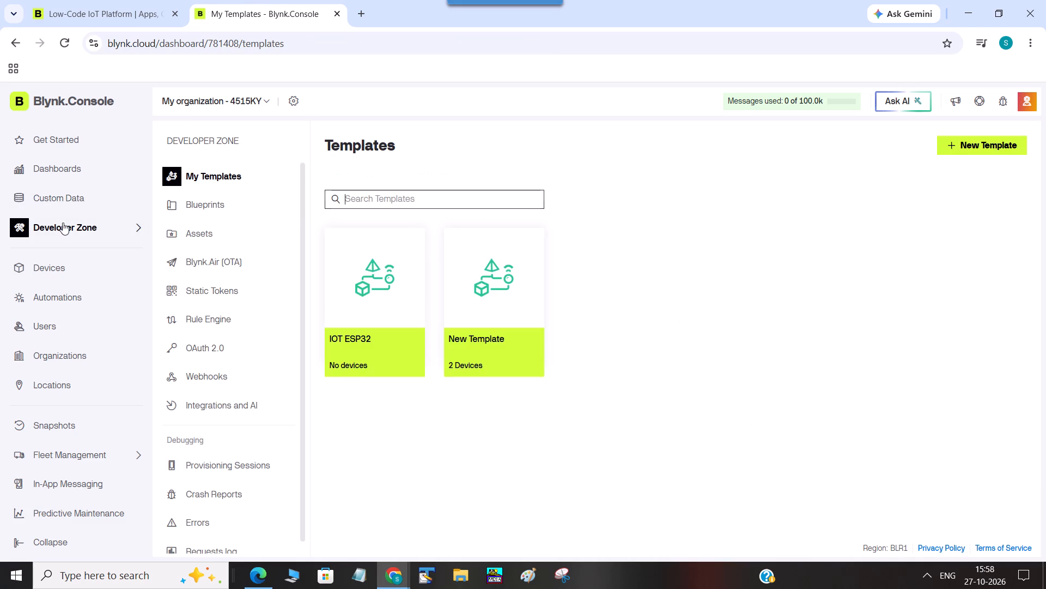
pyautogui.click(463, 356)
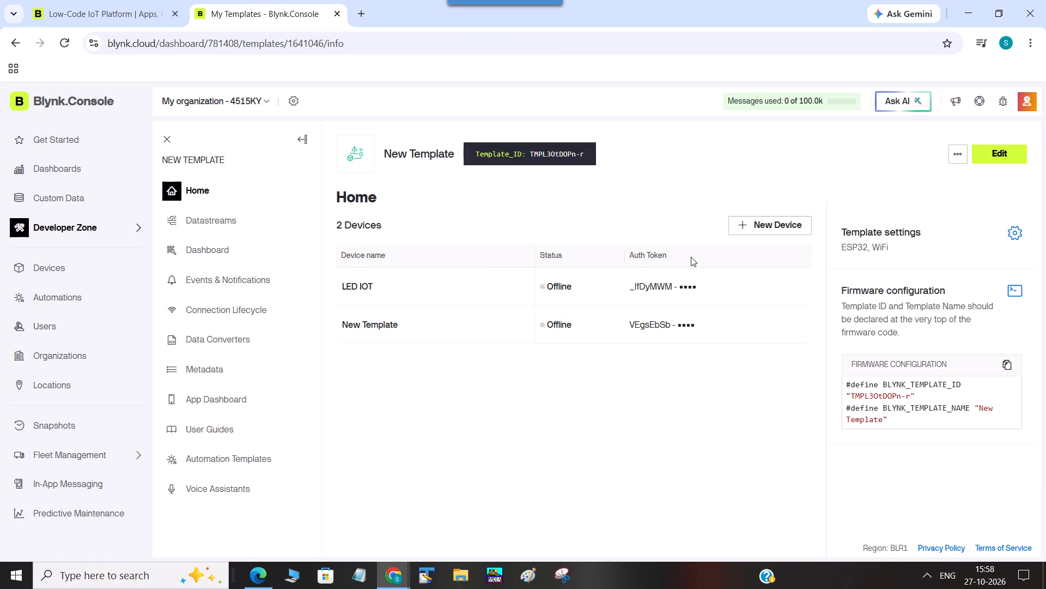
pyautogui.click(355, 280)
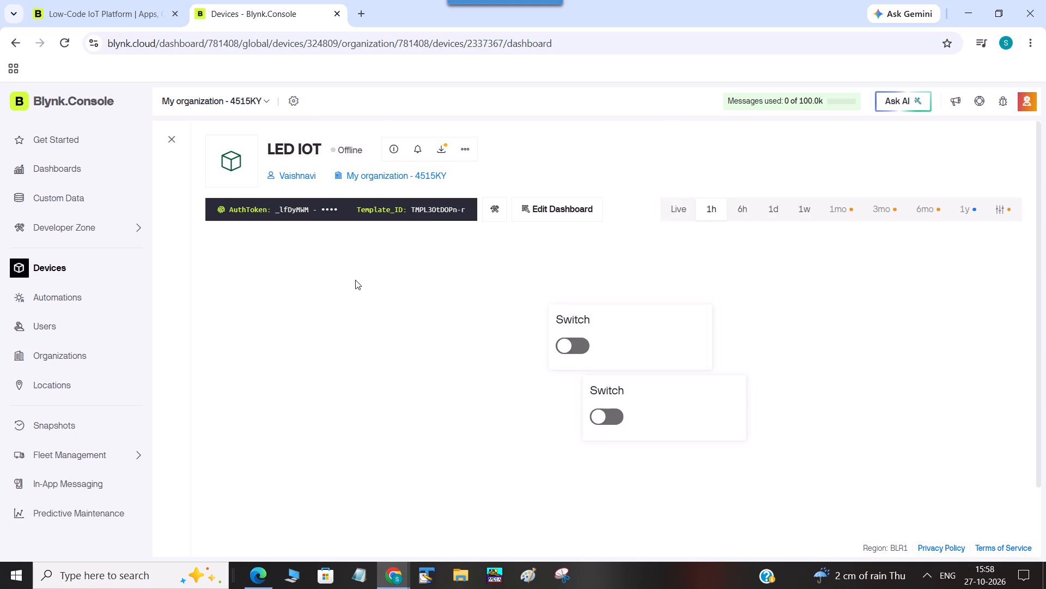
pyautogui.click(176, 139)
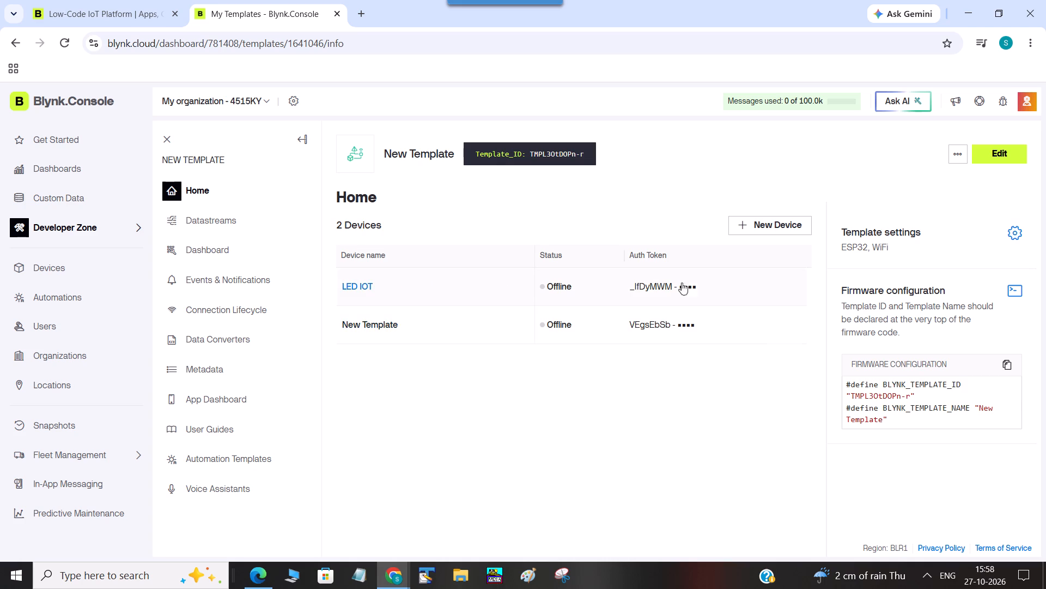
pyautogui.rightClick(756, 325)
pyautogui.click(551, 471)
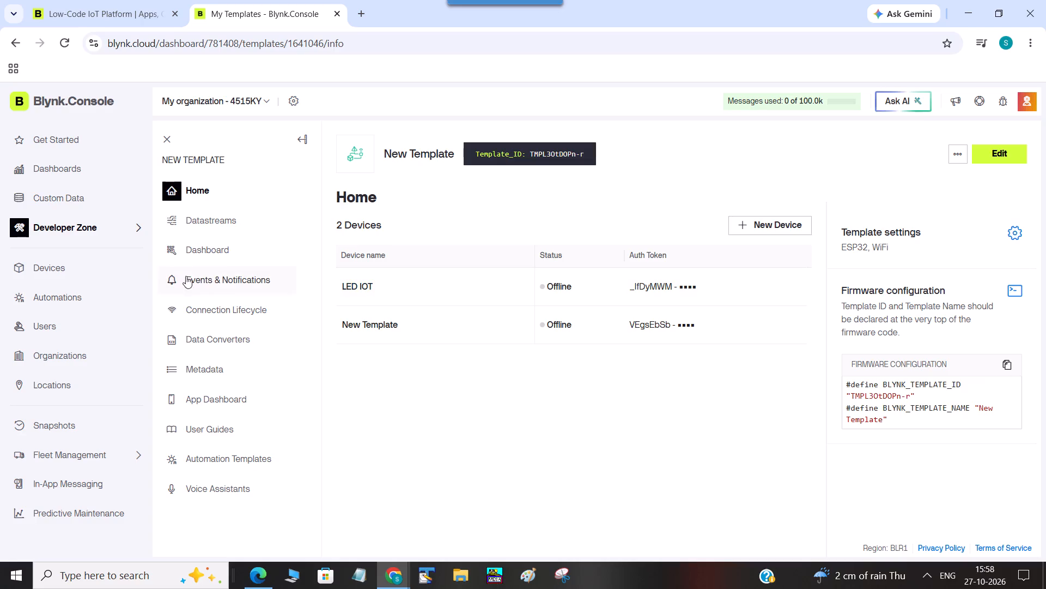
# View the organization's devices, narrowed to My devices.
pyautogui.click(63, 271)
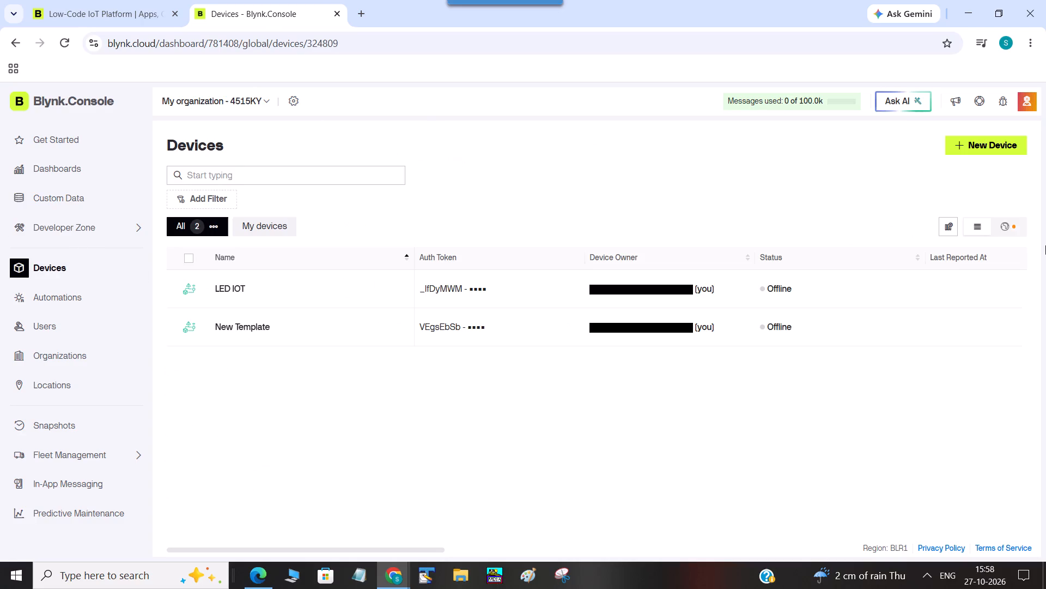
pyautogui.click(254, 222)
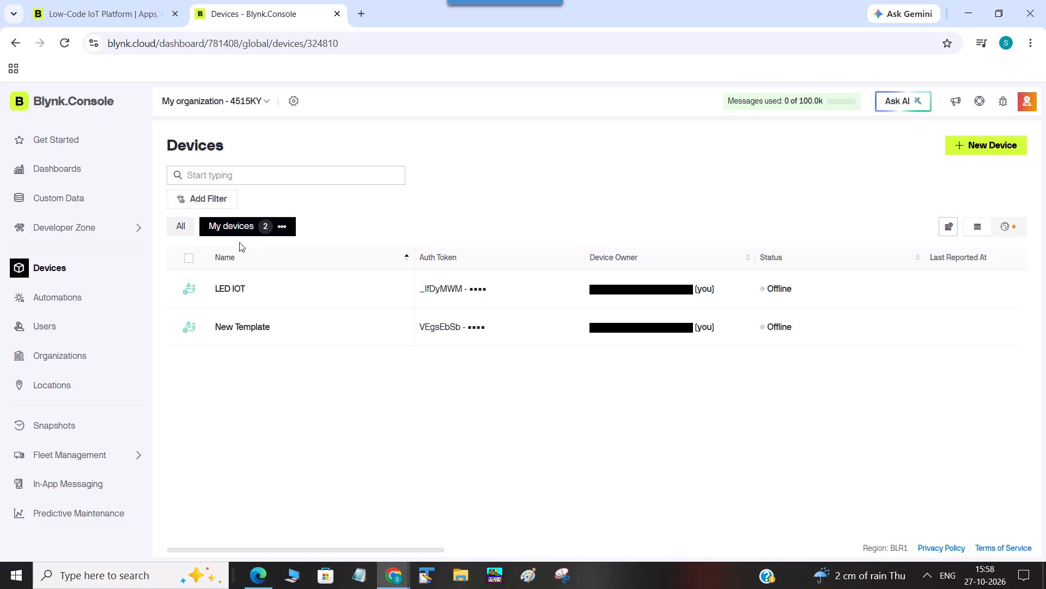
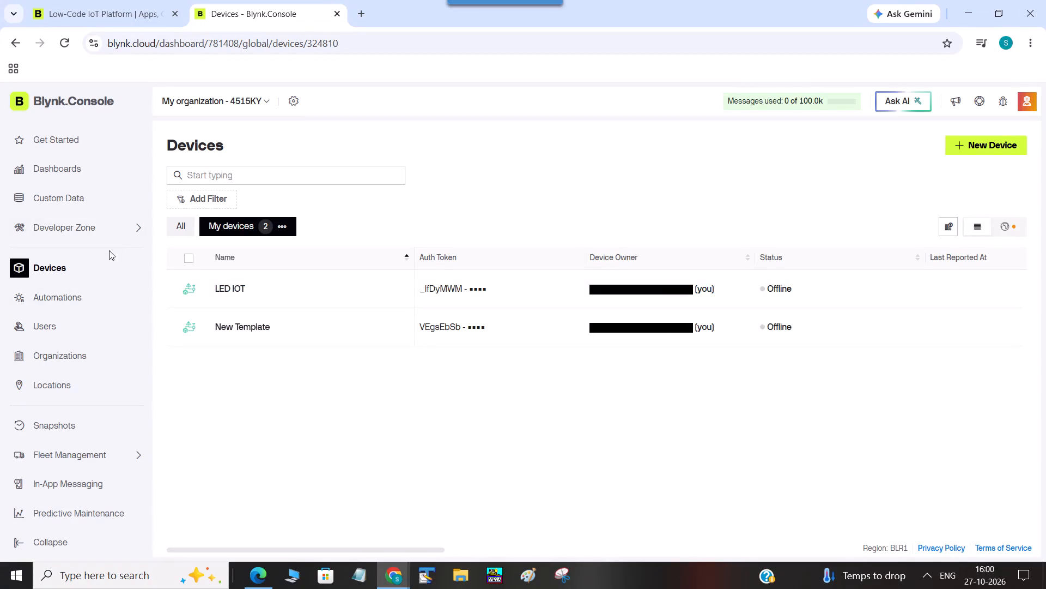
# Open the LED IOT device's dashboard from the My devices list to check it.
pyautogui.click(257, 335)
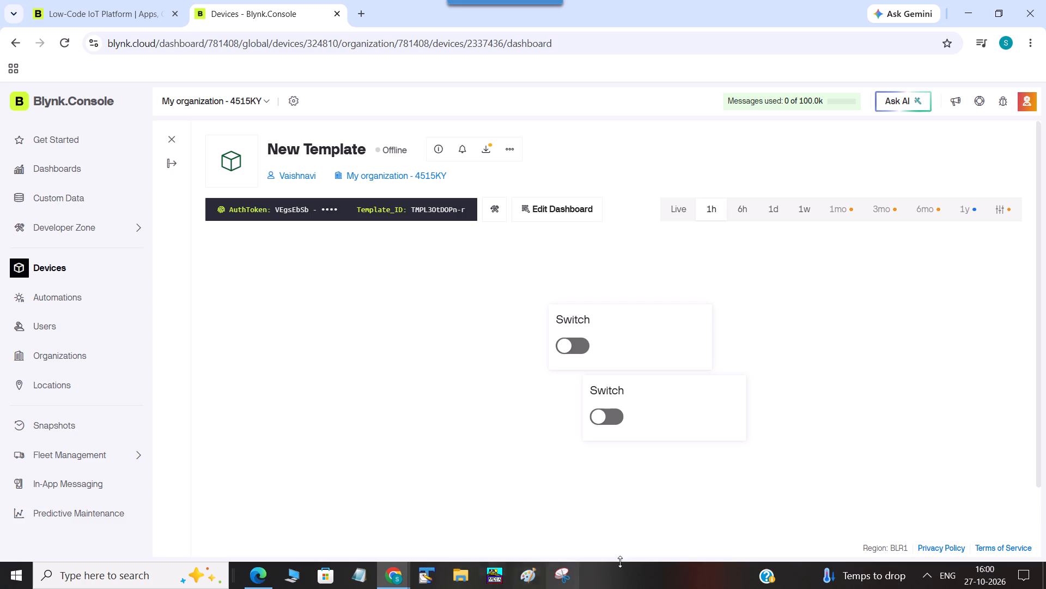
# Switch the computer's Wi-Fi connection from KIET to the Vaishnavi's A36 hotspot and return to the device dashboard.
pyautogui.click(934, 578)
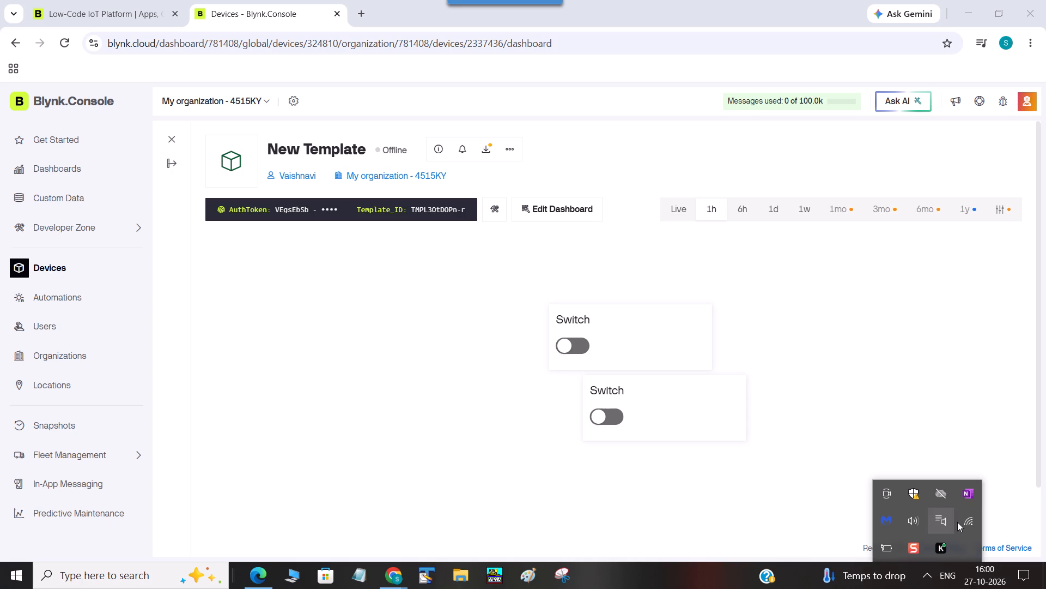
pyautogui.click(966, 524)
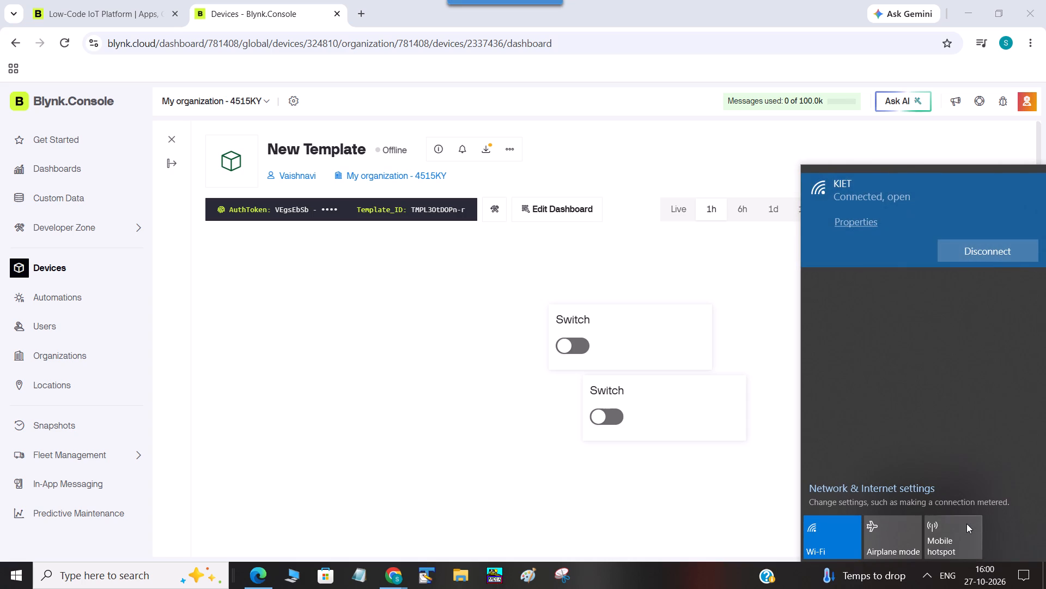
pyautogui.click(895, 284)
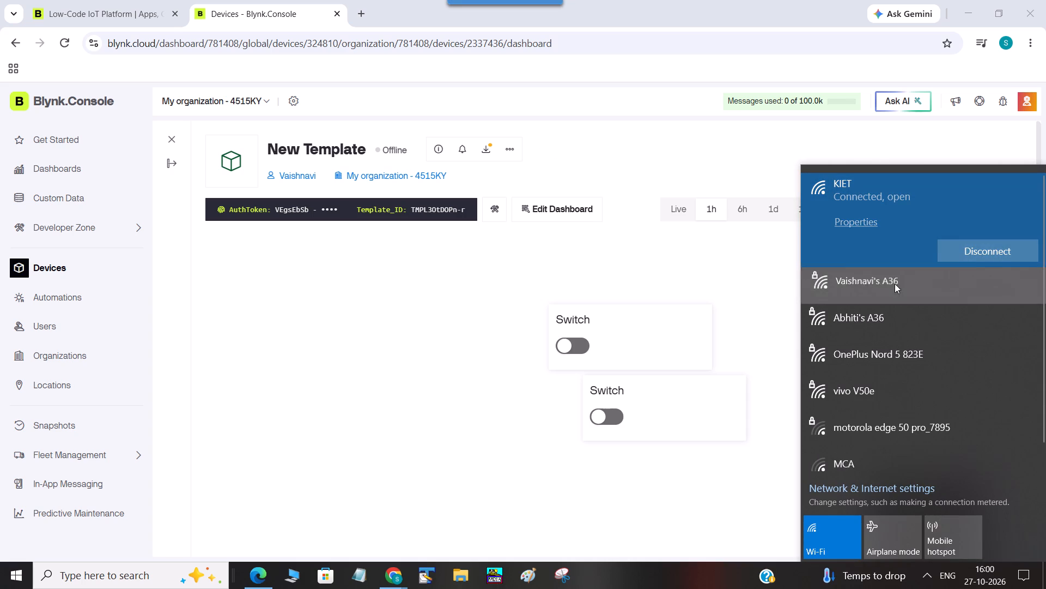
pyautogui.click(993, 293)
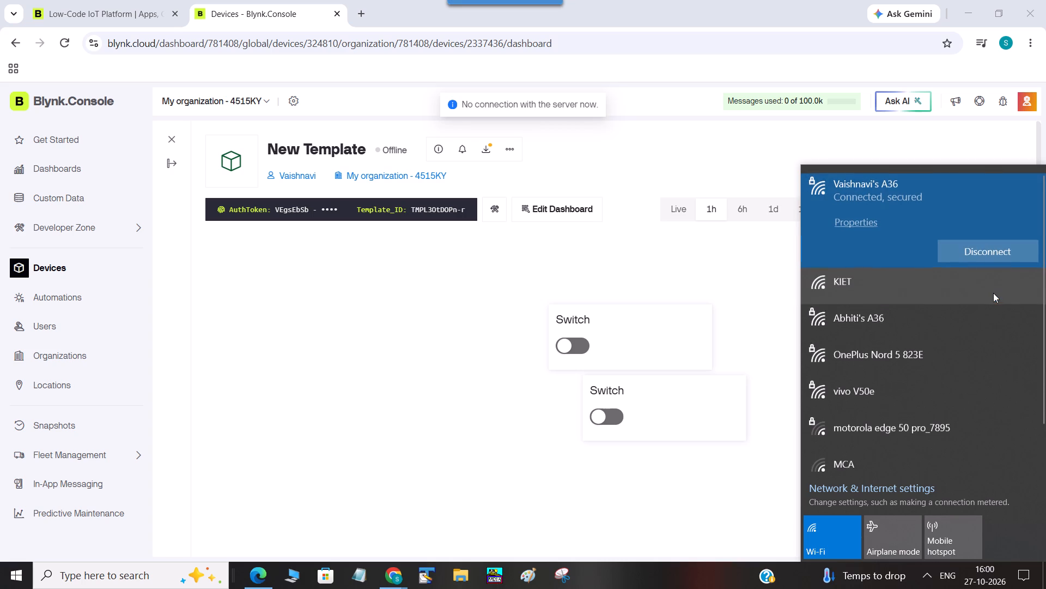
pyautogui.click(585, 268)
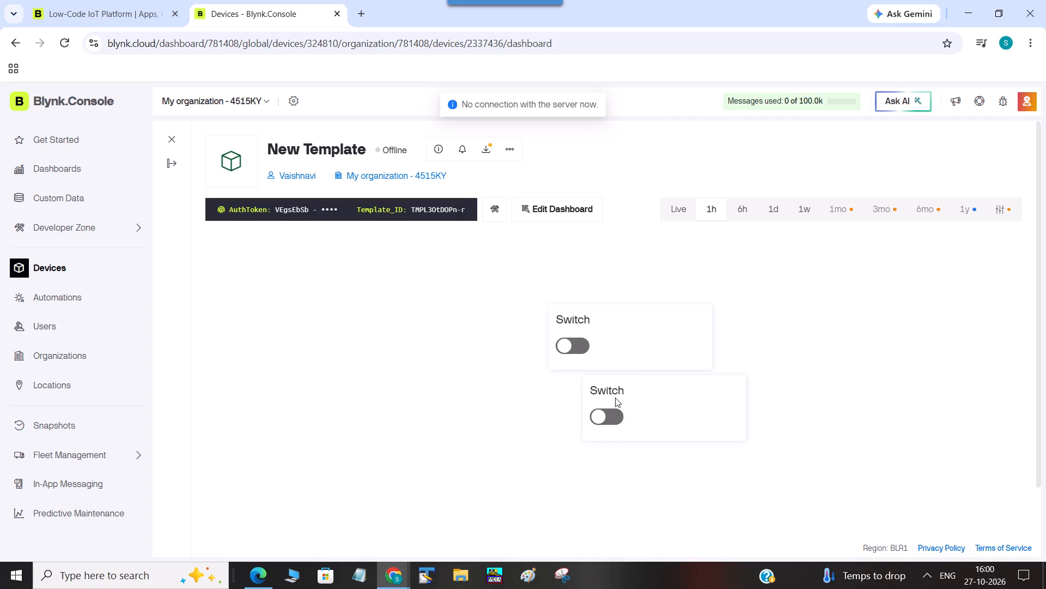
# Go back to the list of all devices and open the LED IOT device's dashboard to check it.
pyautogui.click(70, 264)
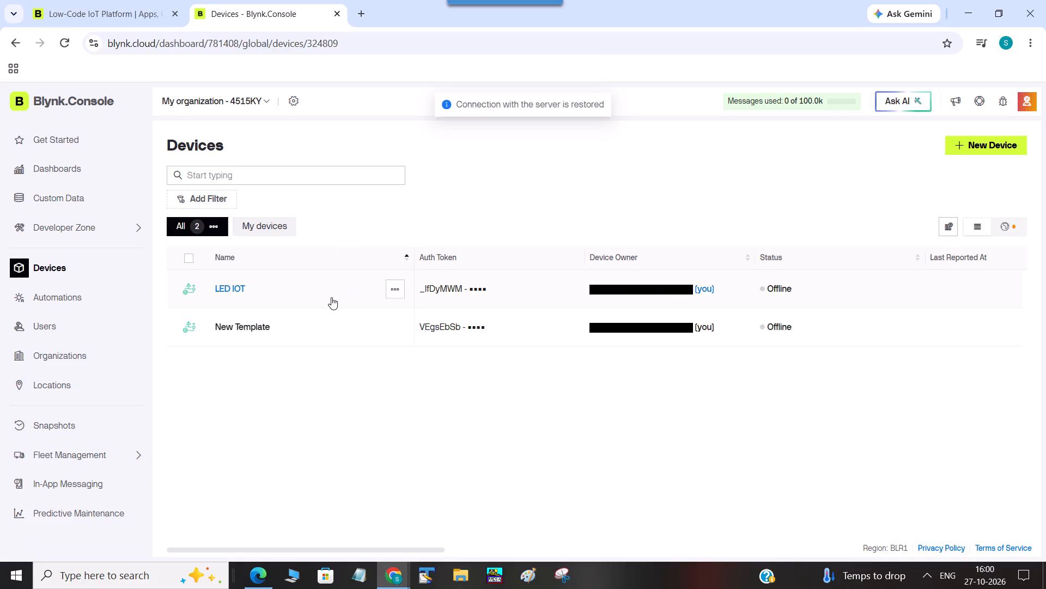
pyautogui.click(331, 297)
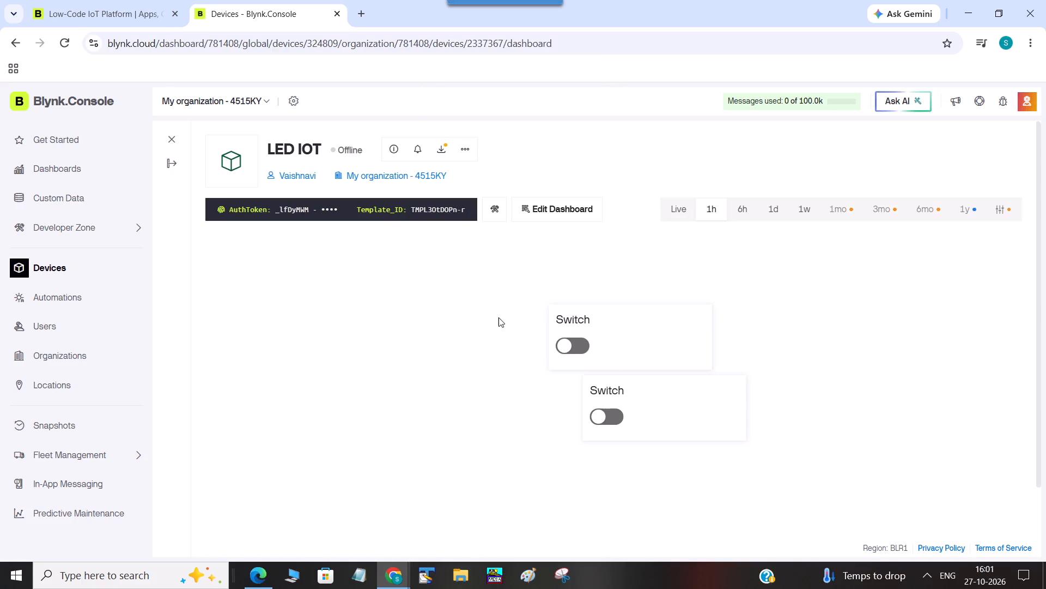
# Add a datastream to the IOT ESP32 template from the LED preset, an integer on pin V0, and save the template.
pyautogui.click(79, 219)
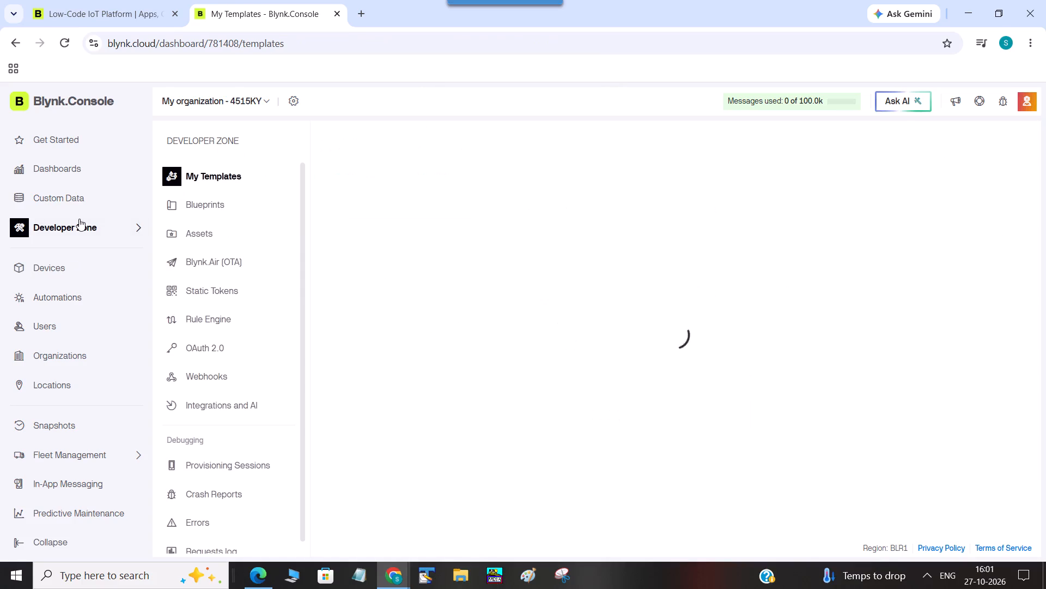
pyautogui.click(236, 170)
pyautogui.click(377, 356)
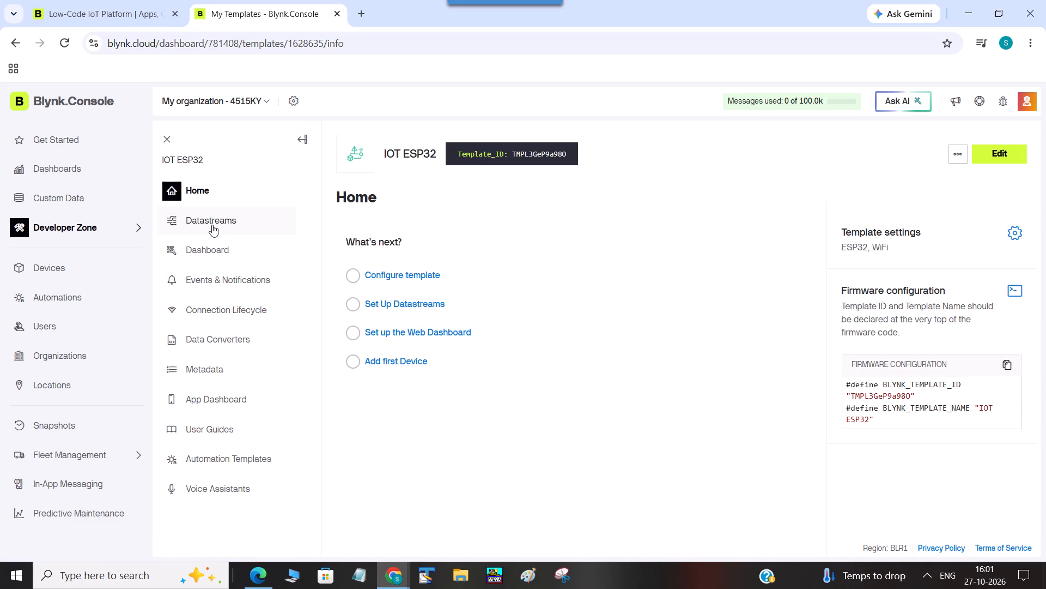
pyautogui.click(212, 225)
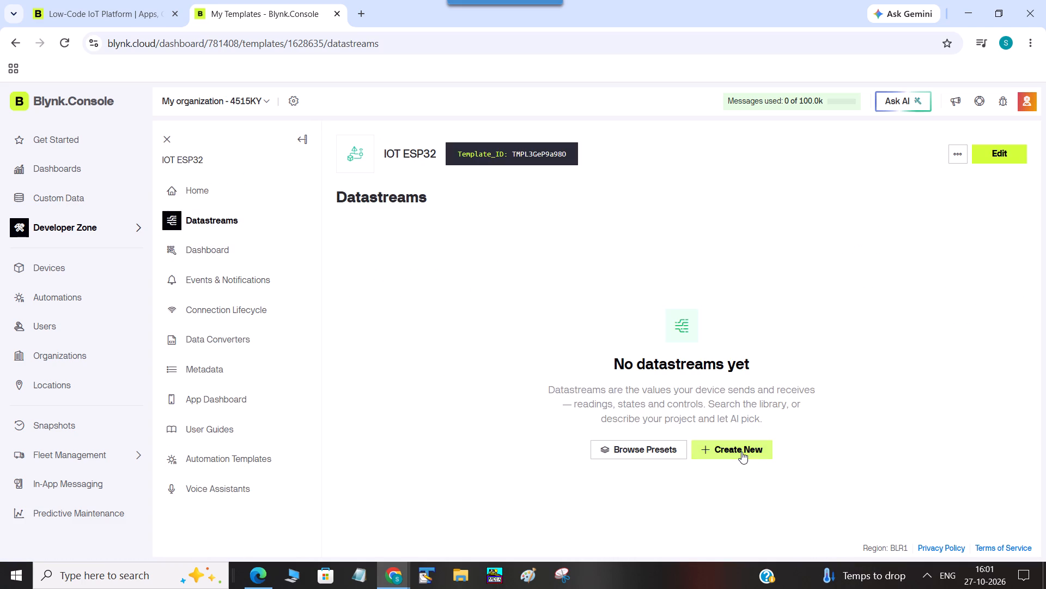
pyautogui.click(741, 452)
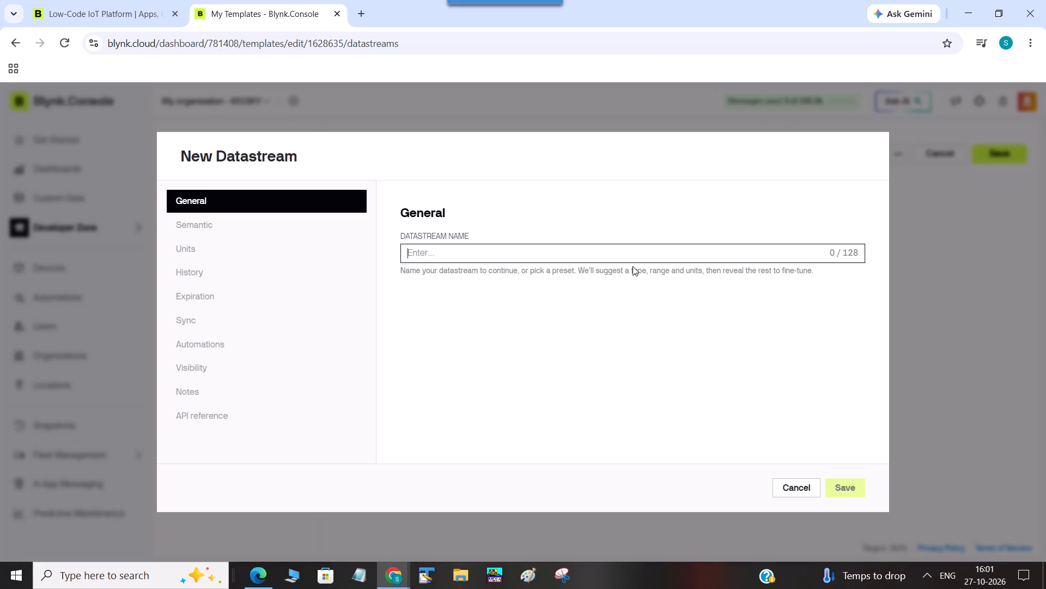
pyautogui.click(632, 257)
pyautogui.press('l')
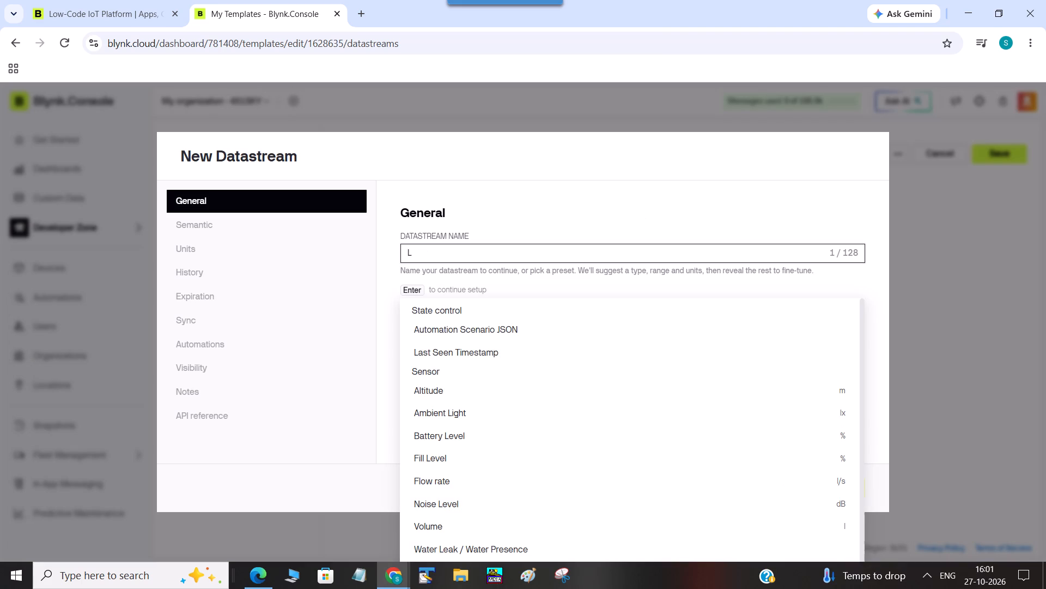
pyautogui.write('ED')
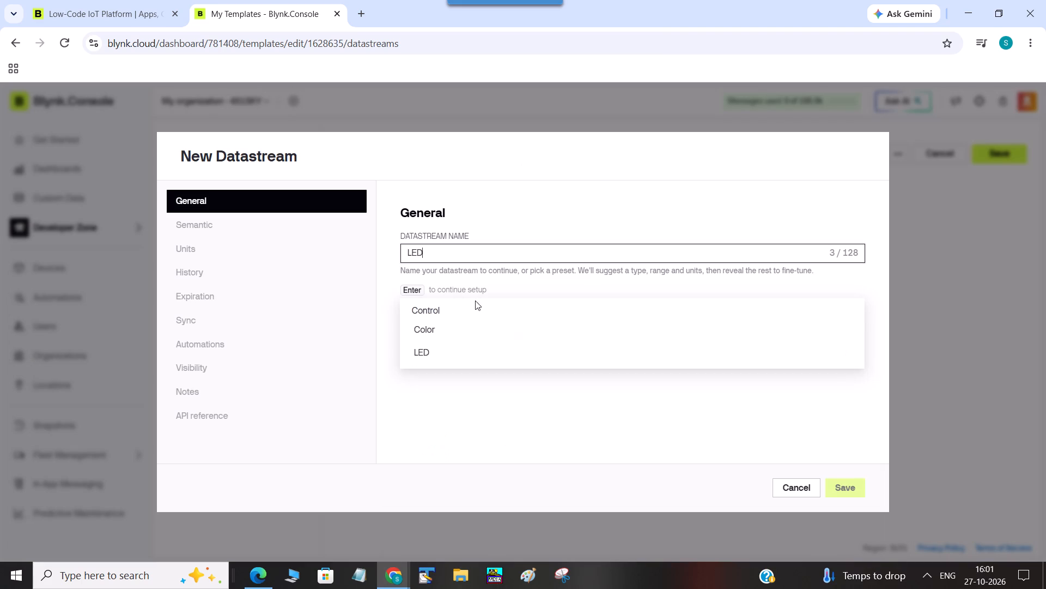
pyautogui.click(463, 347)
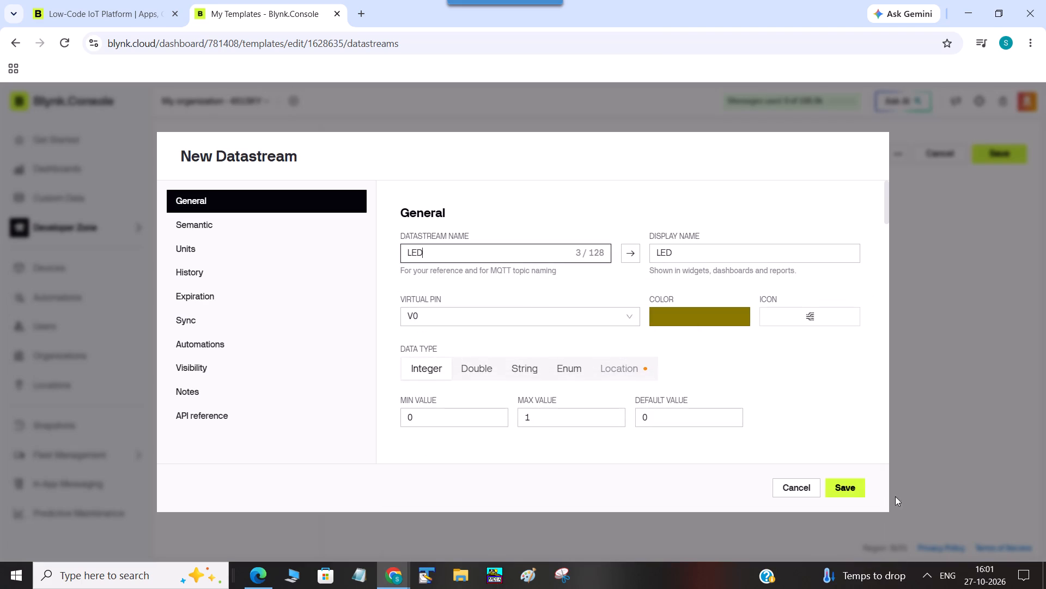
pyautogui.click(850, 489)
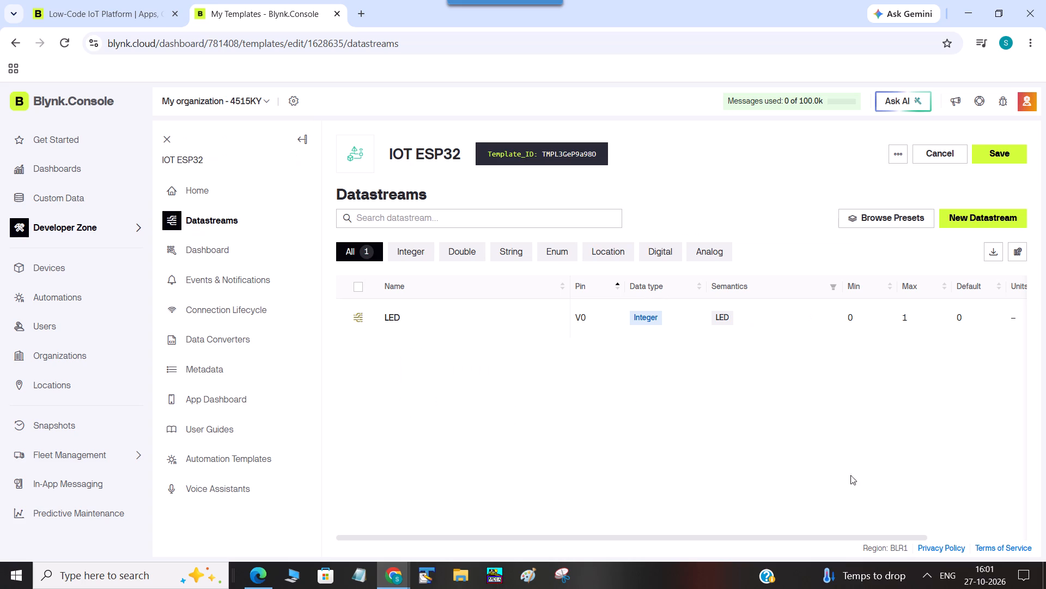
pyautogui.click(997, 151)
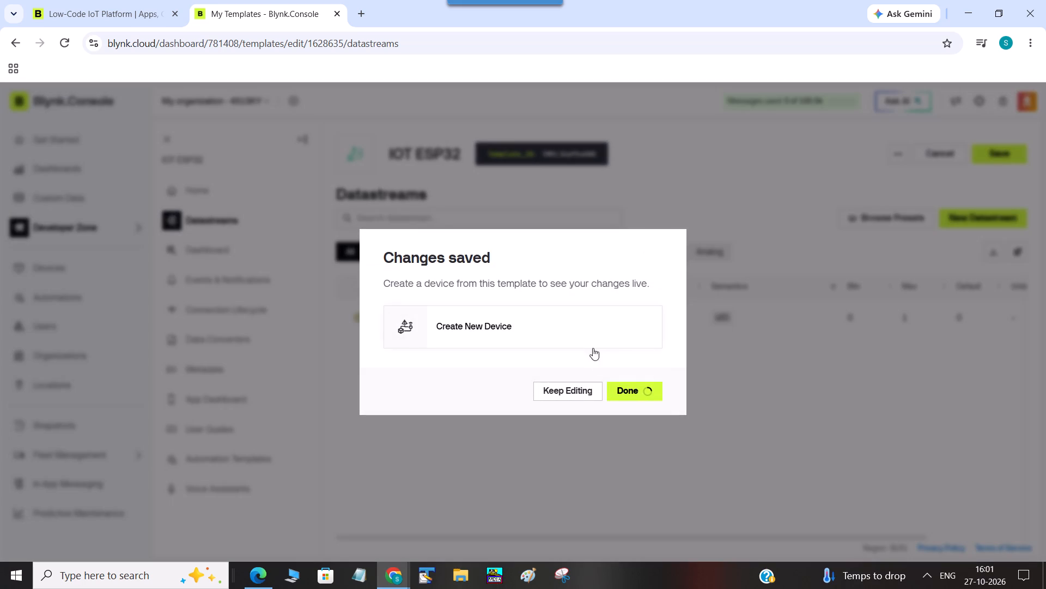
pyautogui.click(620, 386)
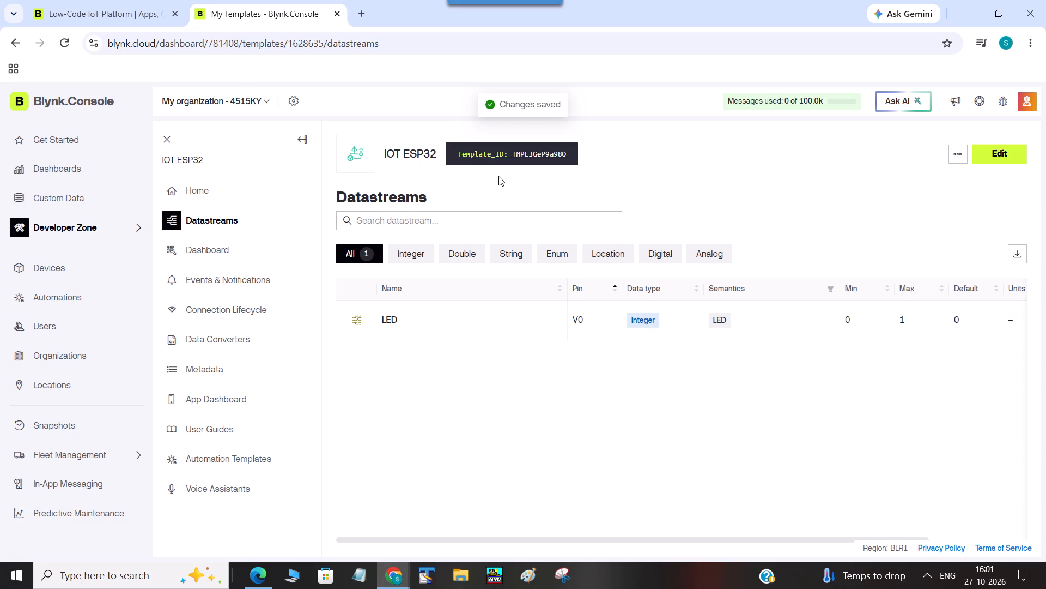
# Search the IOT ESP32 template's datastreams for "Au".
pyautogui.click(500, 227)
pyautogui.press('a')
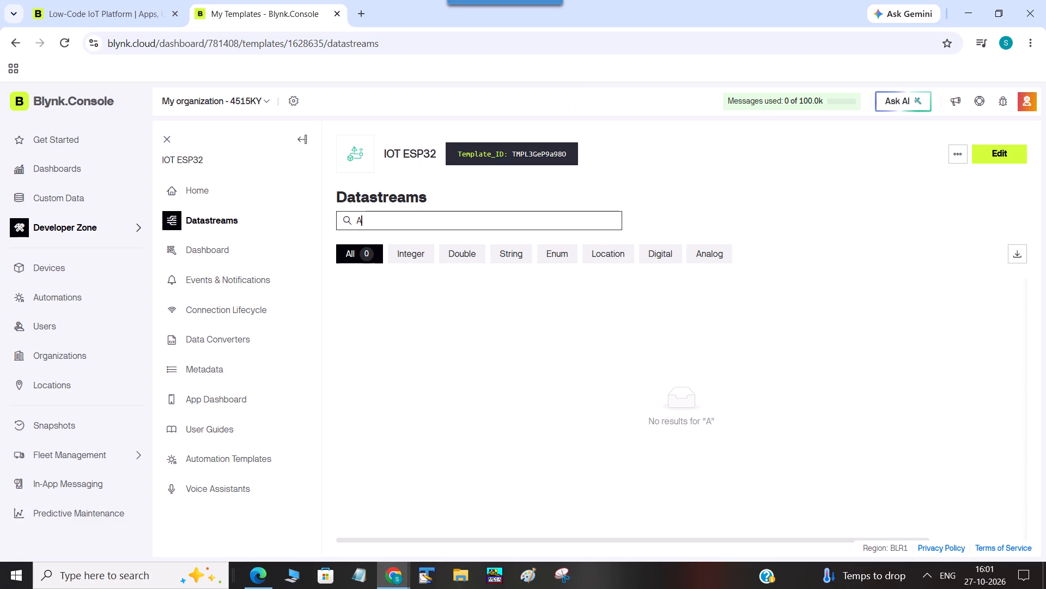
pyautogui.press('u')
pyautogui.press('BackSpace')
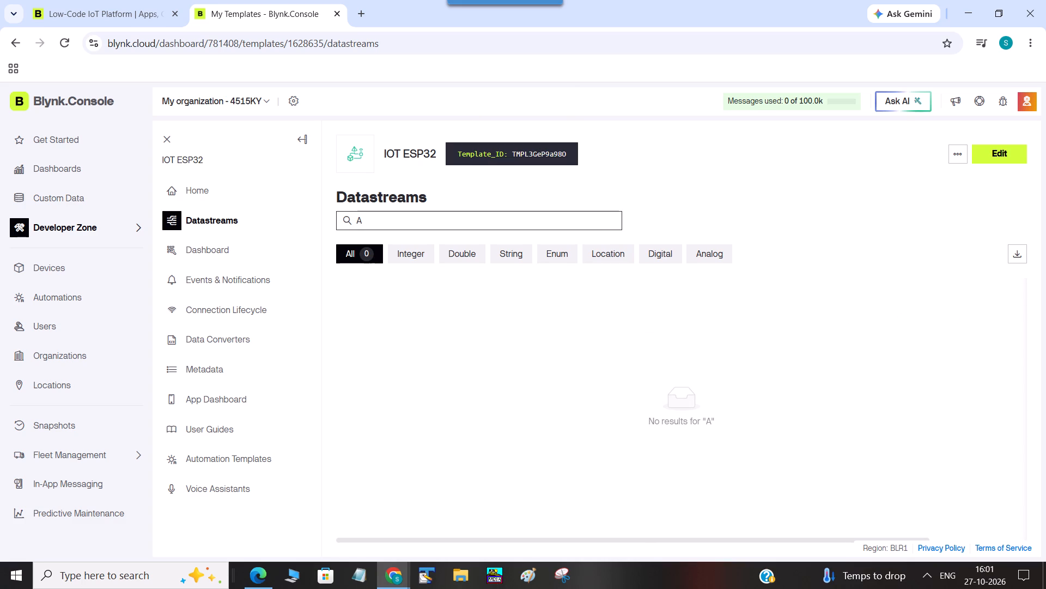
pyautogui.press('u')
pyautogui.click(400, 209)
pyautogui.press('BackSpace')
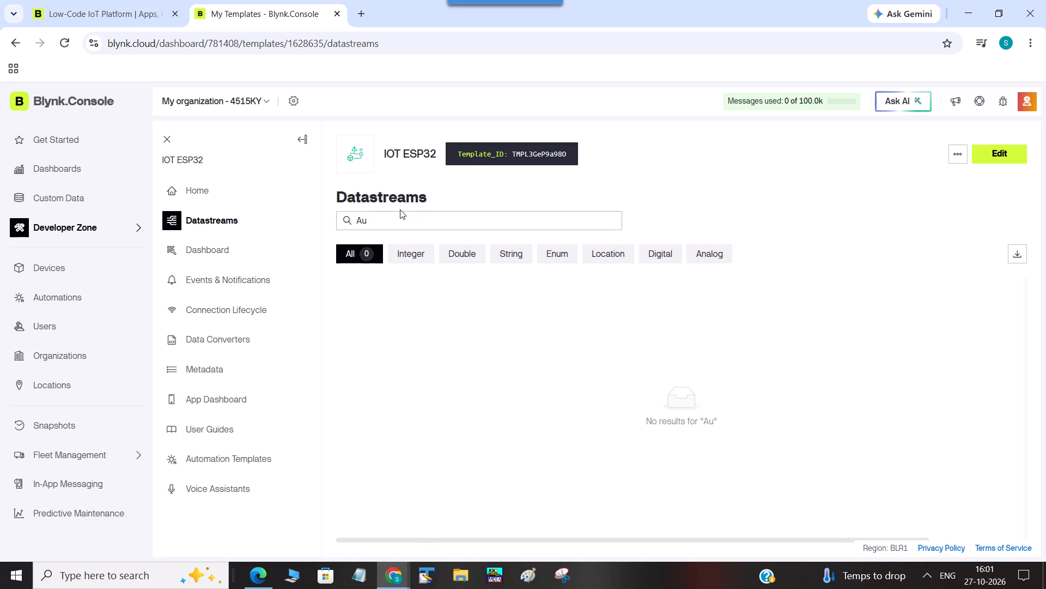
pyautogui.press('BackSpace')
pyautogui.press('BackSpace')
pyautogui.press('BackSpace')
# Close the IOT ESP32 datastreams, reopen the template's home page to check it, and return to the template list.
pyautogui.click(301, 140)
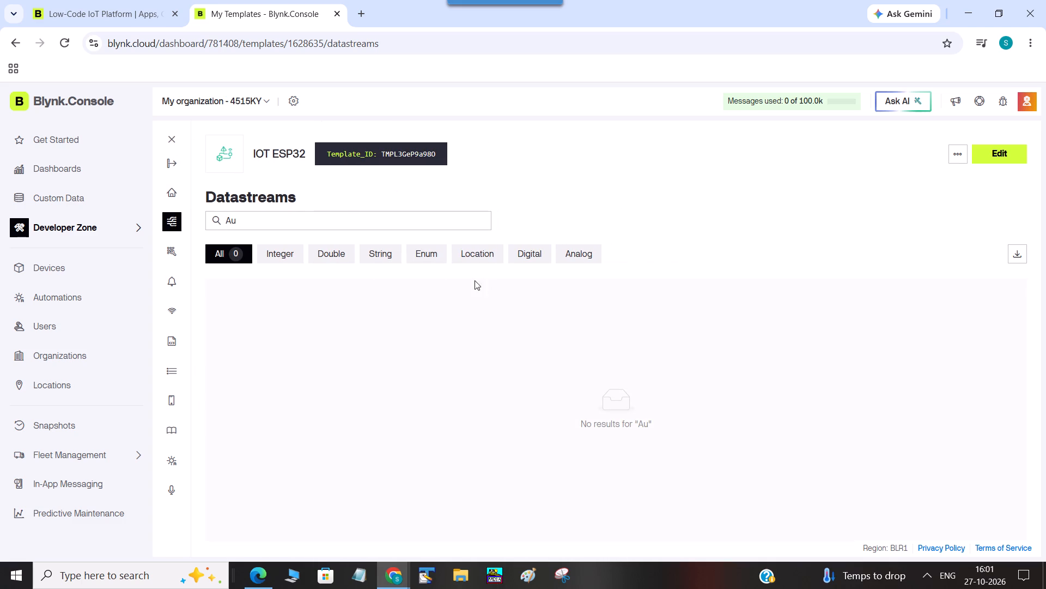
pyautogui.click(181, 139)
pyautogui.click(388, 352)
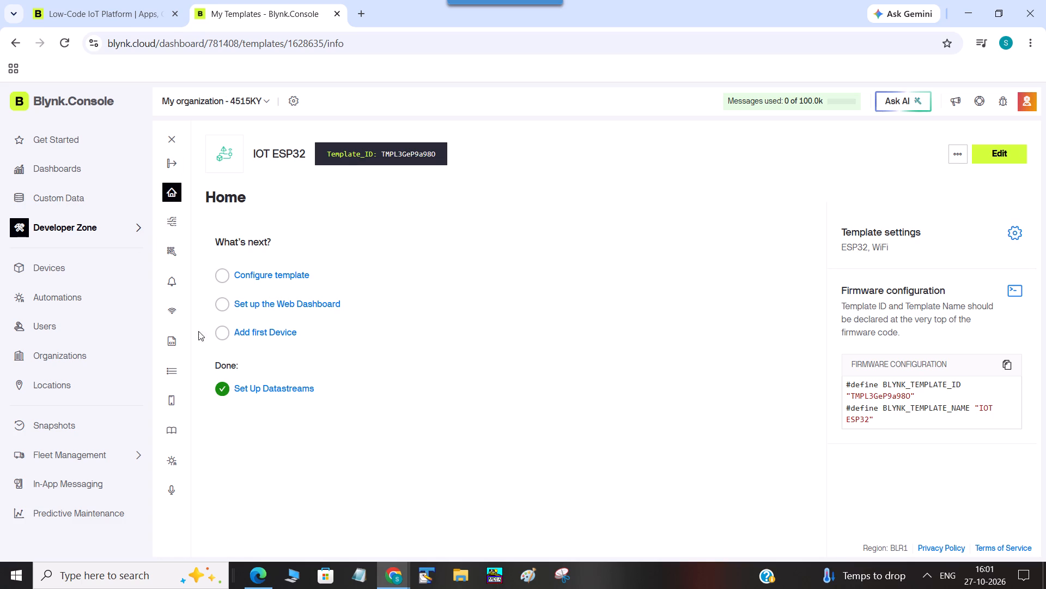
pyautogui.click(111, 221)
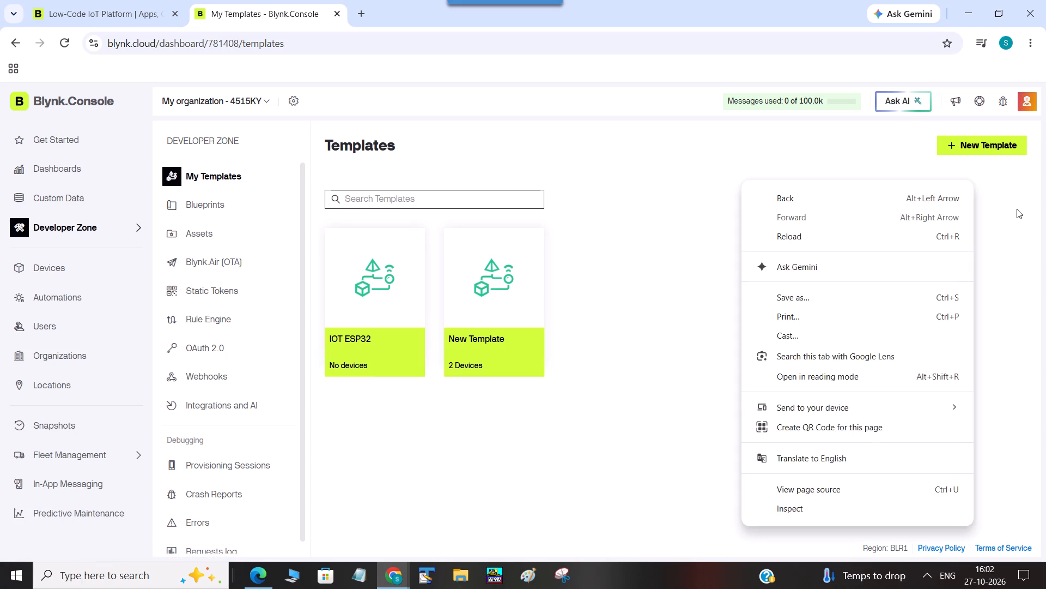
pyautogui.click(534, 283)
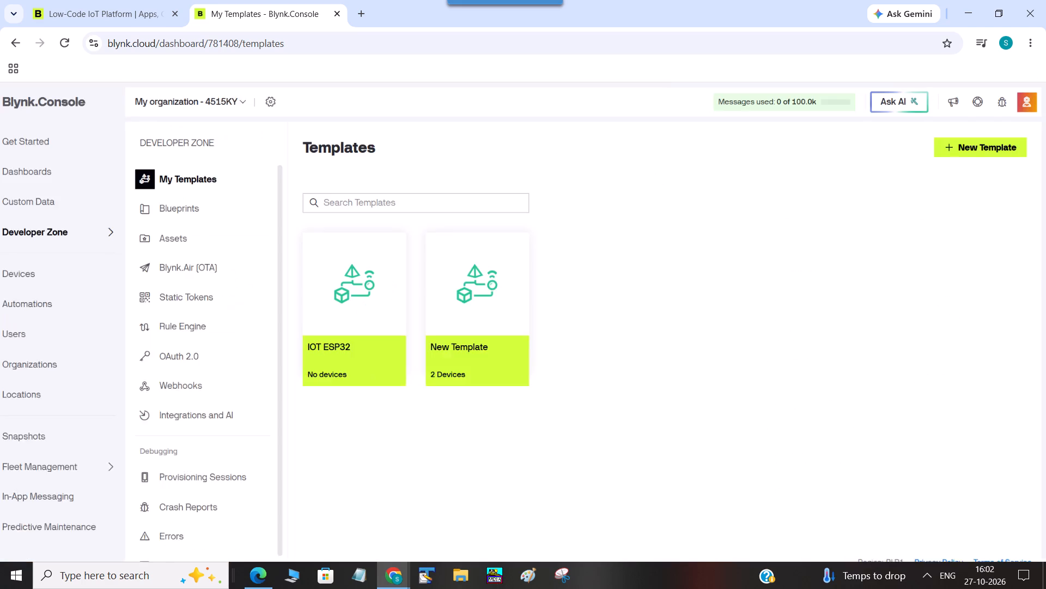
# Create another ESP32 WiFi template with the default name and save it.
pyautogui.click(1008, 149)
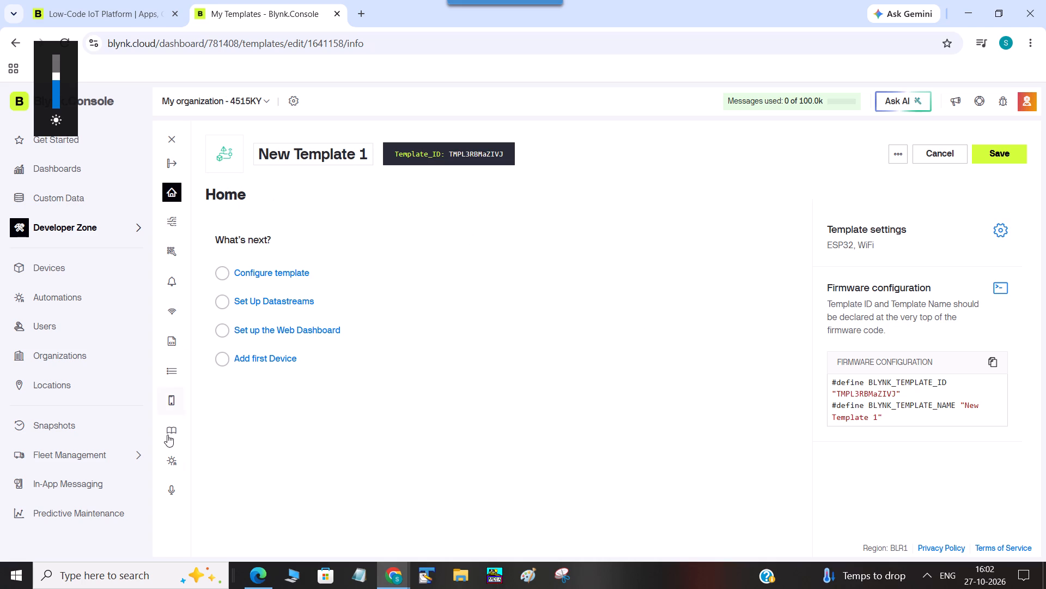
pyautogui.click(1017, 147)
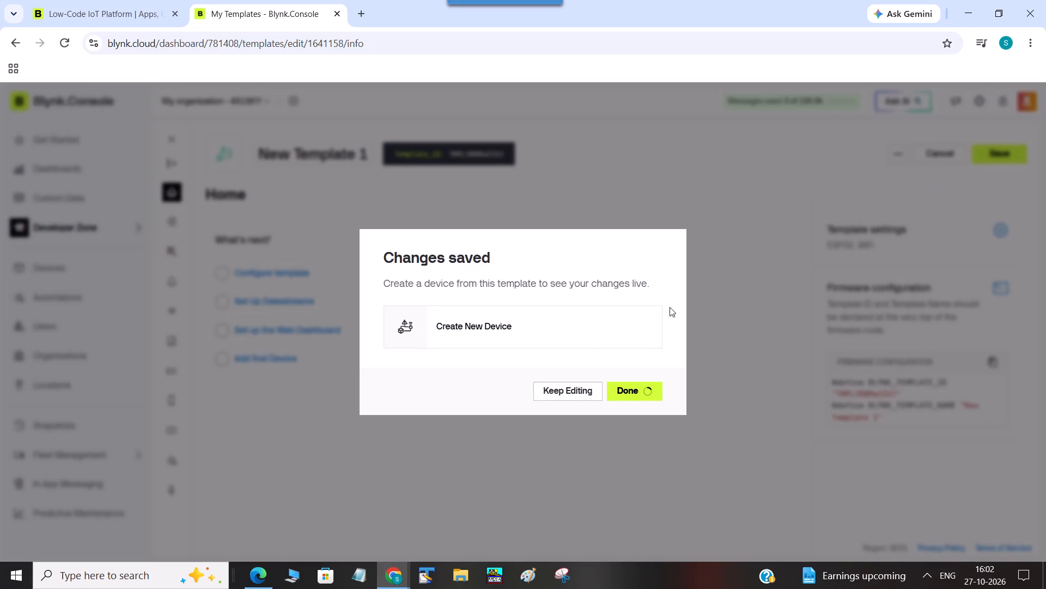
# Create a device named IOT from the newly saved template and dismiss its firmware details notice.
pyautogui.click(513, 315)
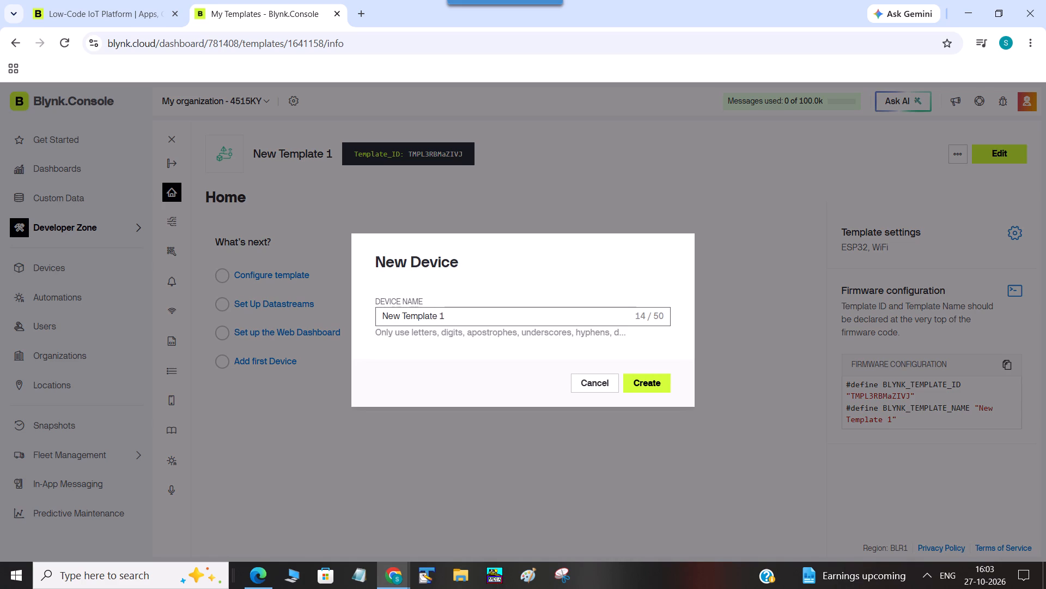
pyautogui.press('BackSpace')
pyautogui.press('BackSpace')
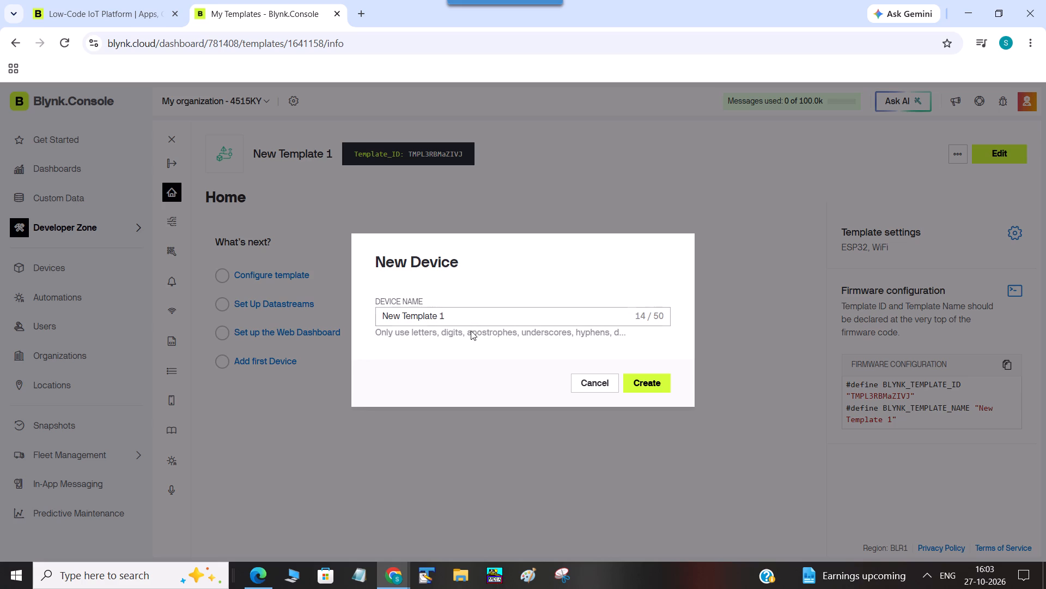
pyautogui.click(448, 317)
pyautogui.press('BackSpace')
pyautogui.press('BackSpace')
pyautogui.press('BackSpace')
pyautogui.press('BackSpace')
pyautogui.press('BackSpace')
pyautogui.press('BackSpace')
pyautogui.press('BackSpace')
pyautogui.press('BackSpace')
pyautogui.press('BackSpace')
pyautogui.press('BackSpace')
pyautogui.press('BackSpace')
pyautogui.press('BackSpace')
pyautogui.press('BackSpace')
pyautogui.press('BackSpace')
pyautogui.press('BackSpace')
pyautogui.press('BackSpace')
pyautogui.press('BackSpace')
pyautogui.press('BackSpace')
pyautogui.press('BackSpace')
pyautogui.press('BackSpace')
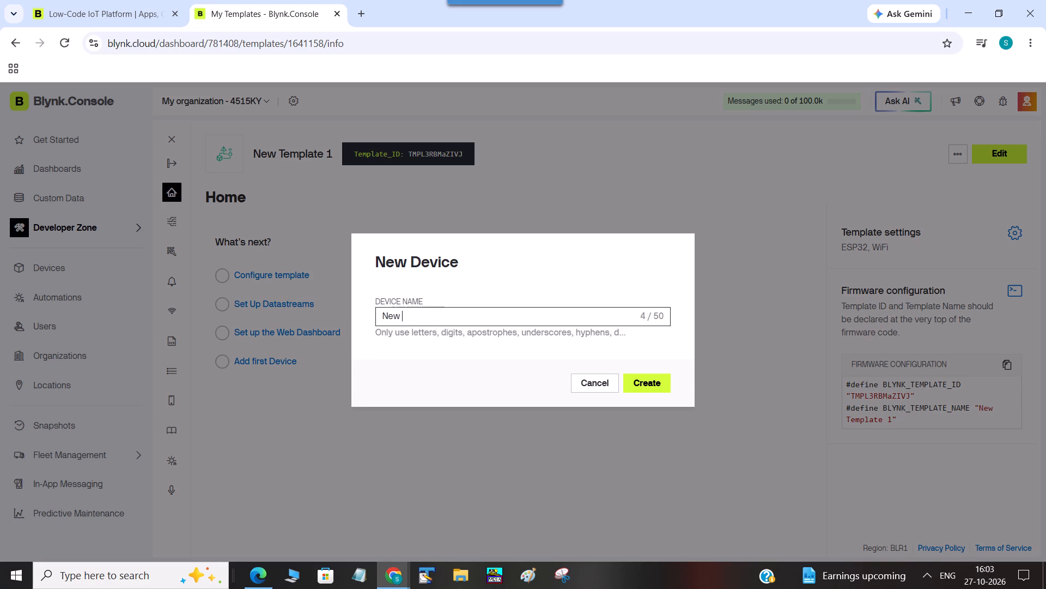
pyautogui.write('io')
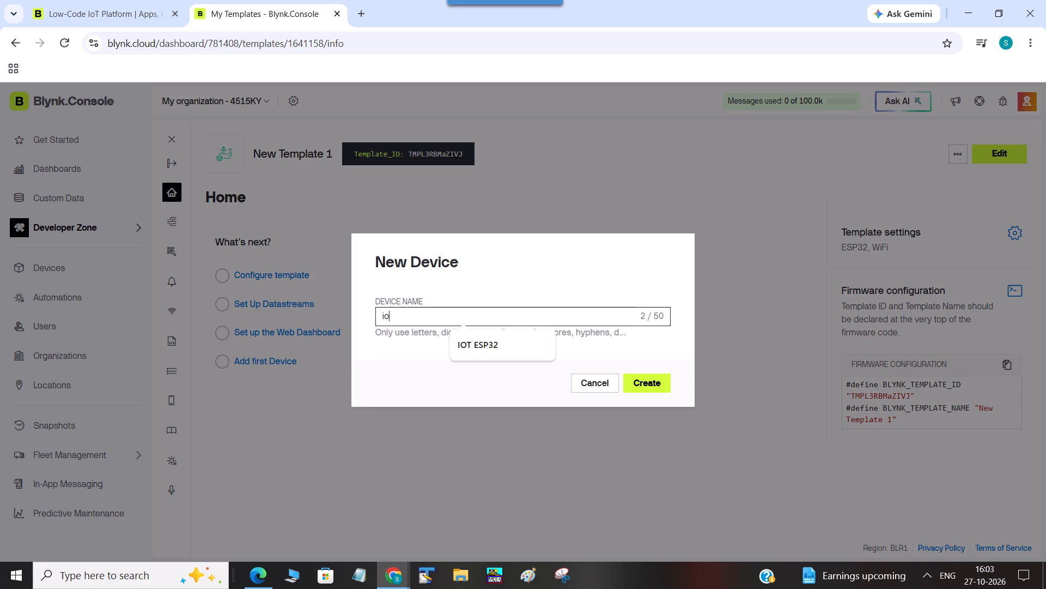
pyautogui.press('BackSpace')
pyautogui.press('BackSpace')
pyautogui.press('BackSpace')
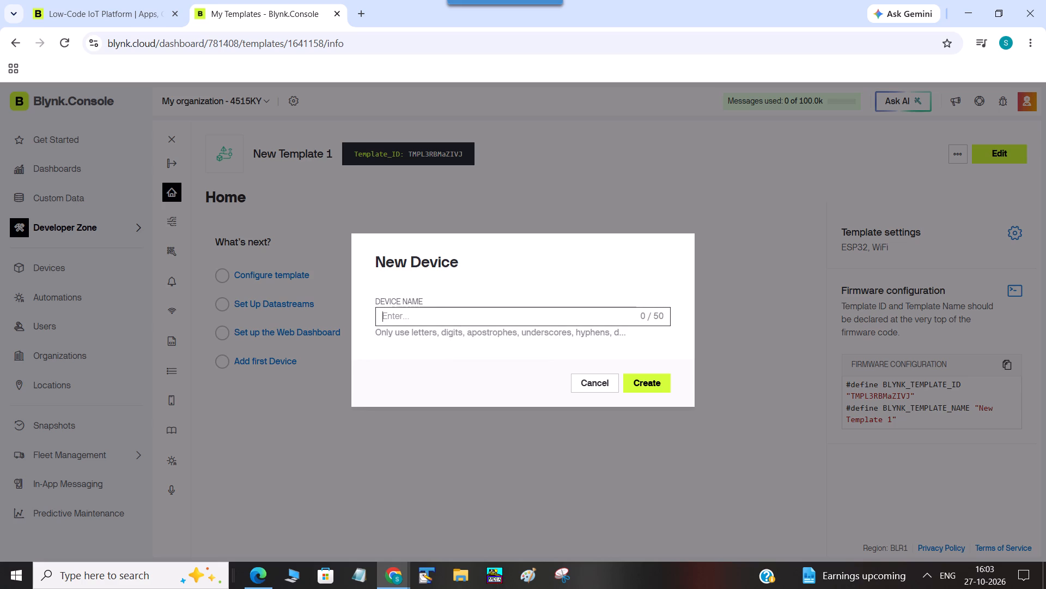
pyautogui.write('IOT')
pyautogui.press('space')
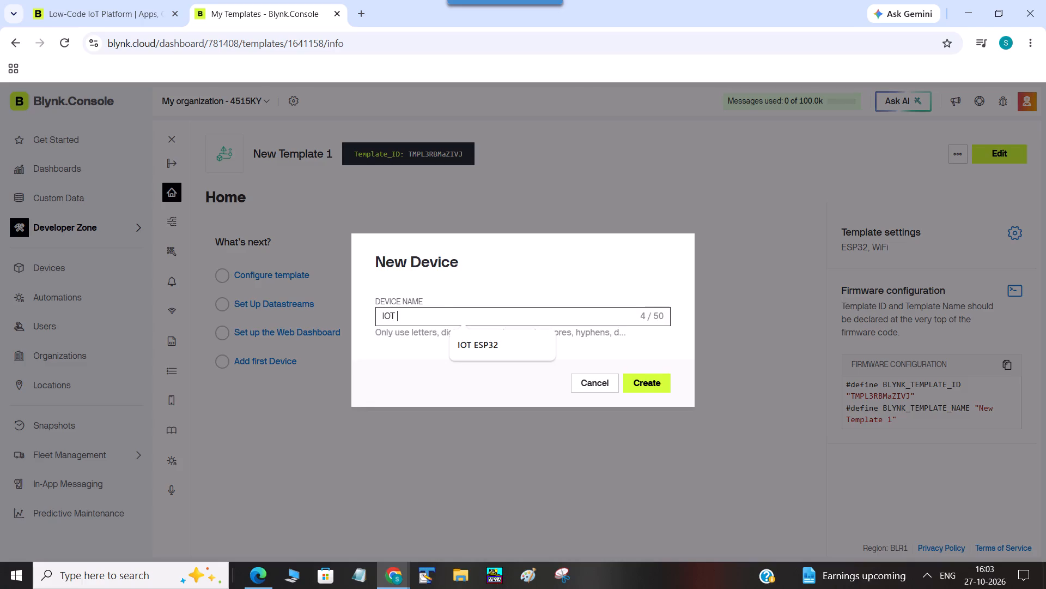
pyautogui.click(646, 382)
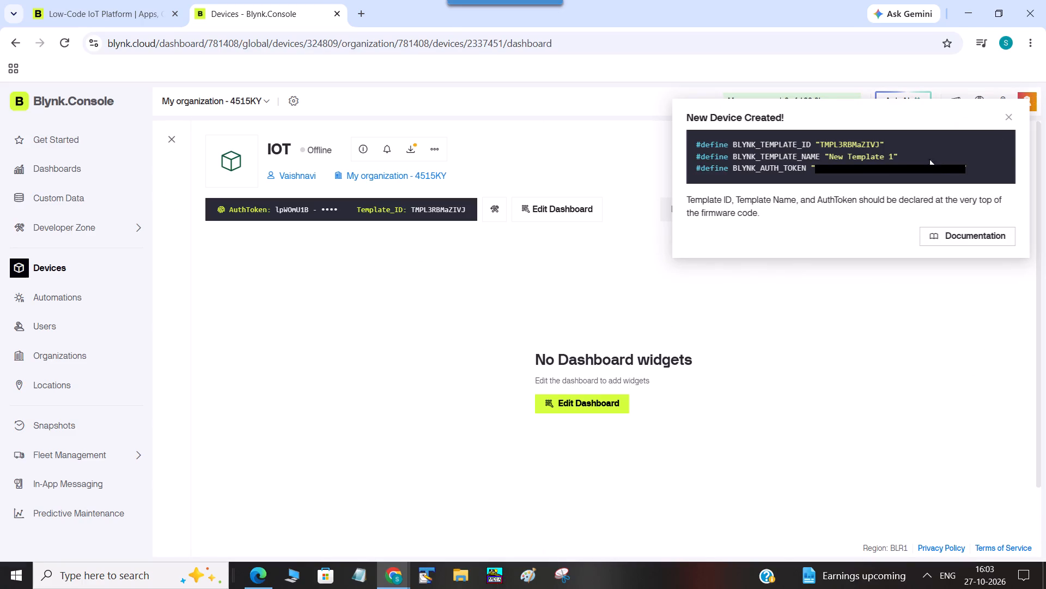
pyautogui.click(1013, 114)
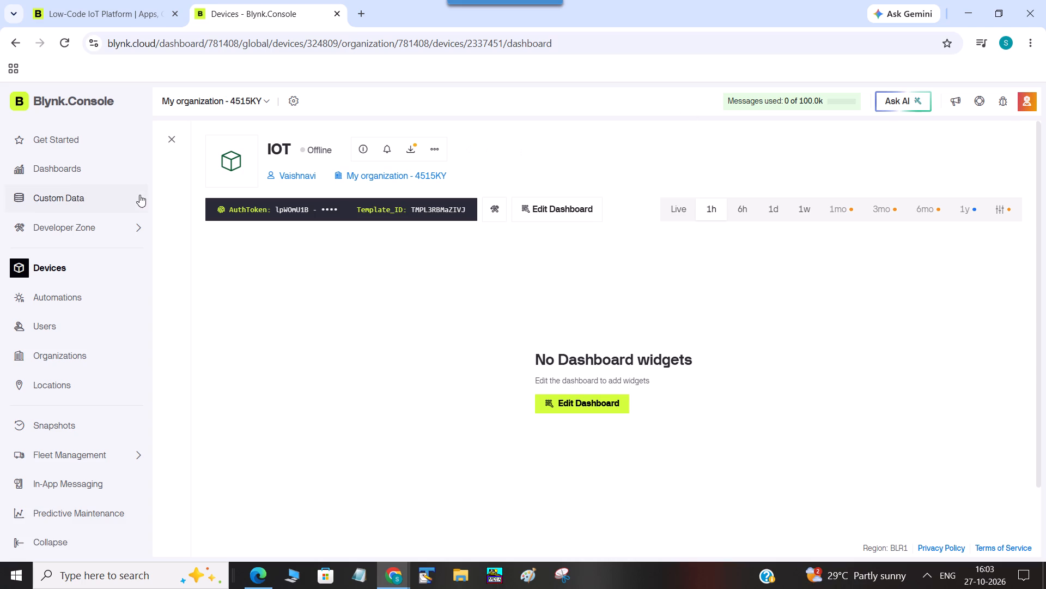
# Open New Template 1 from the template list to check its home page, and return to the list.
pyautogui.click(123, 225)
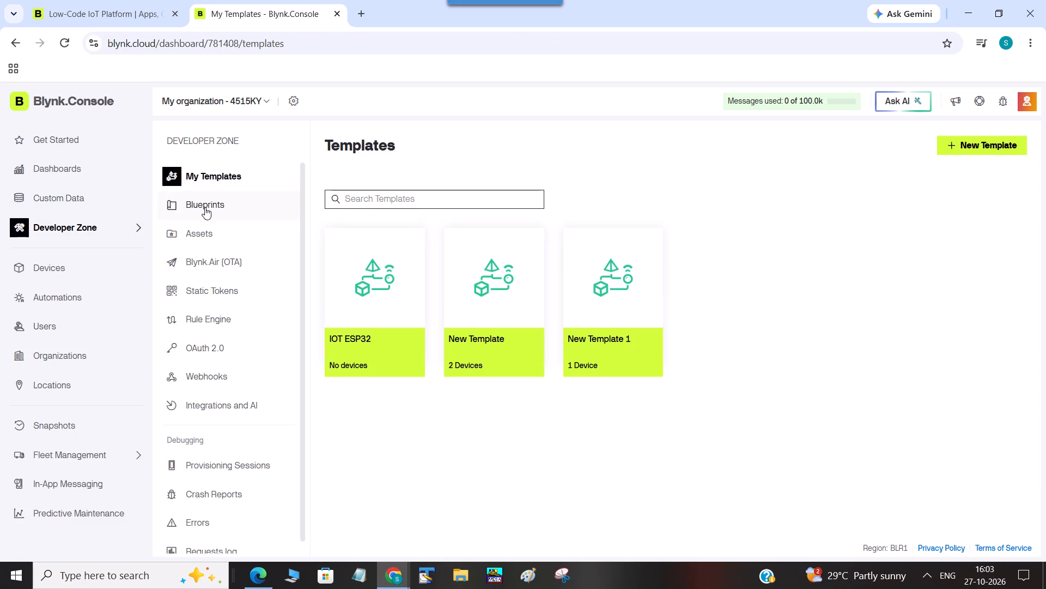
pyautogui.click(220, 180)
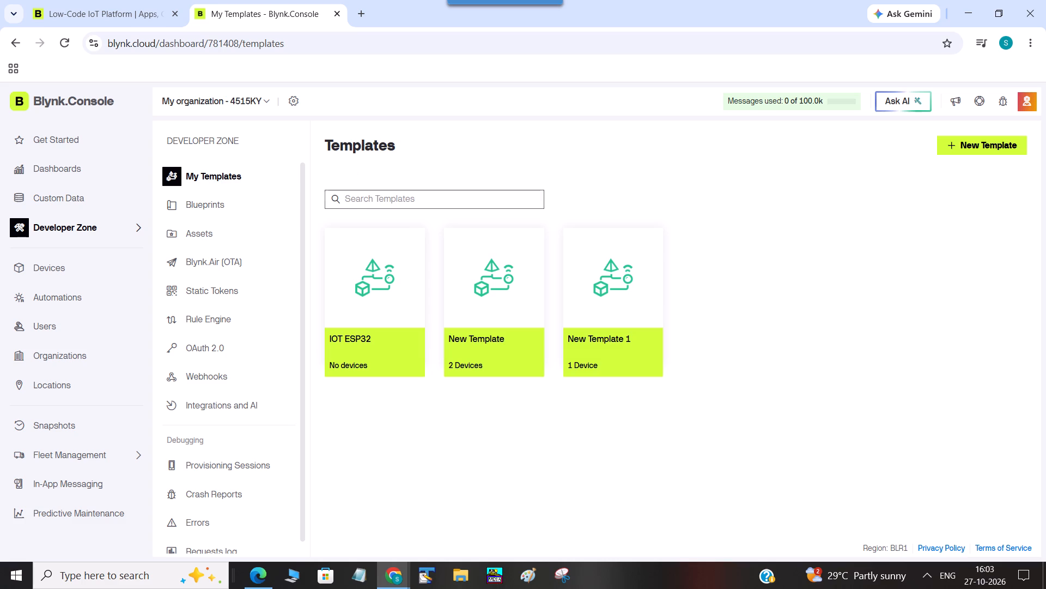
pyautogui.click(597, 327)
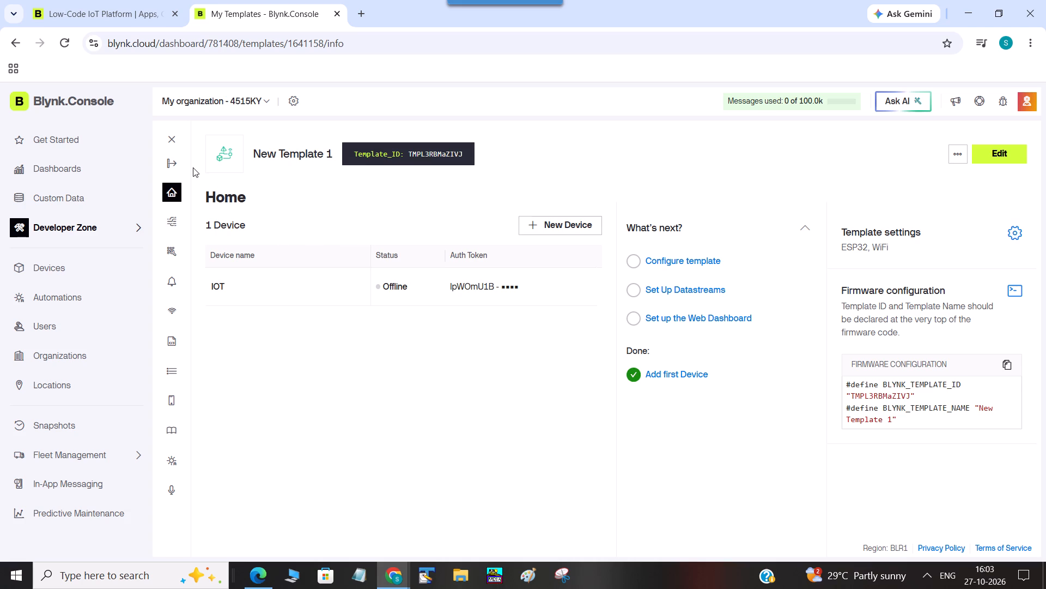
pyautogui.click(173, 138)
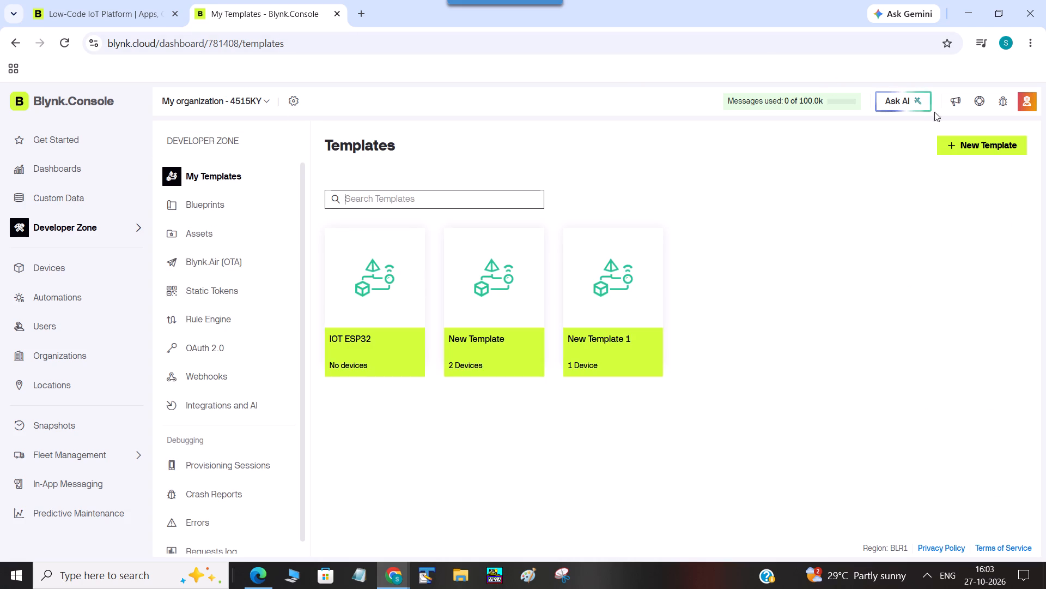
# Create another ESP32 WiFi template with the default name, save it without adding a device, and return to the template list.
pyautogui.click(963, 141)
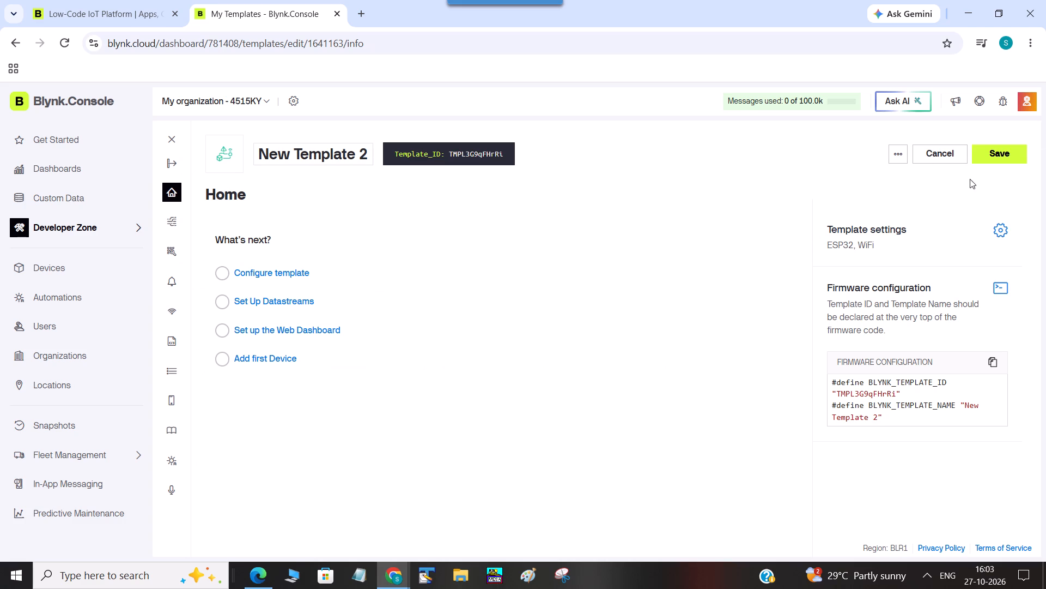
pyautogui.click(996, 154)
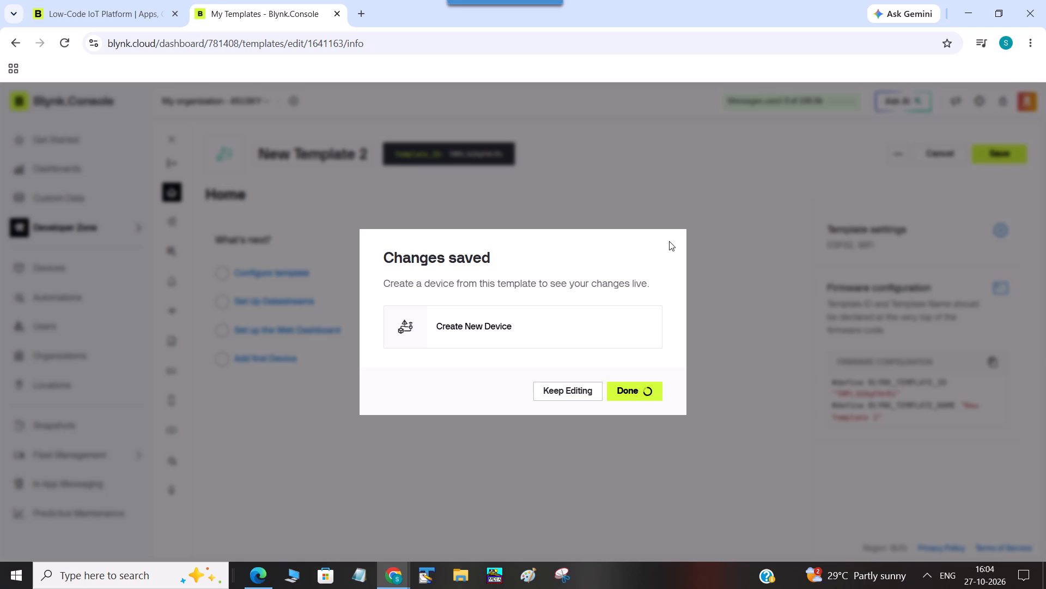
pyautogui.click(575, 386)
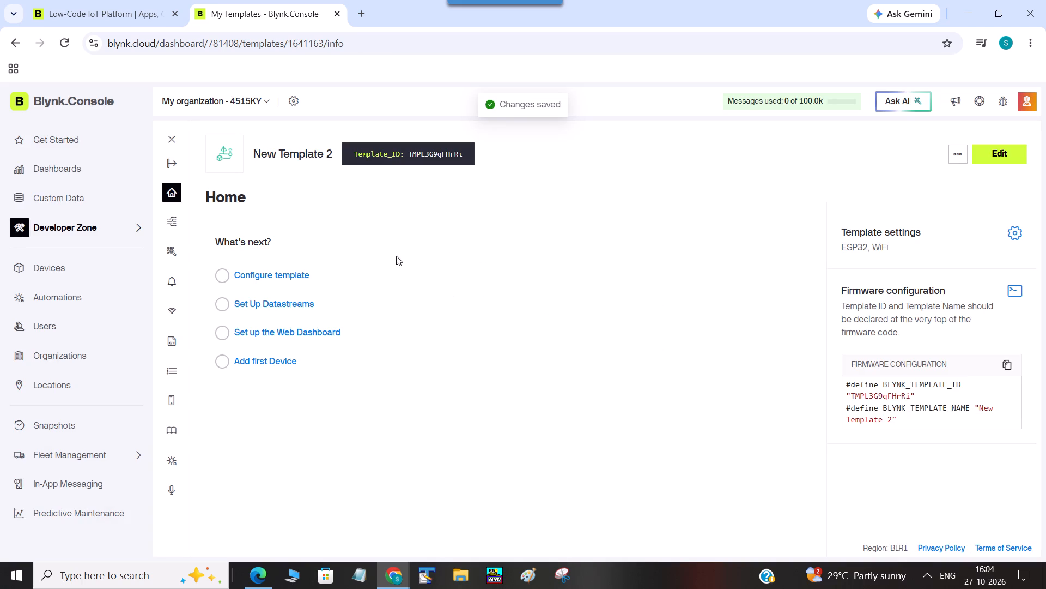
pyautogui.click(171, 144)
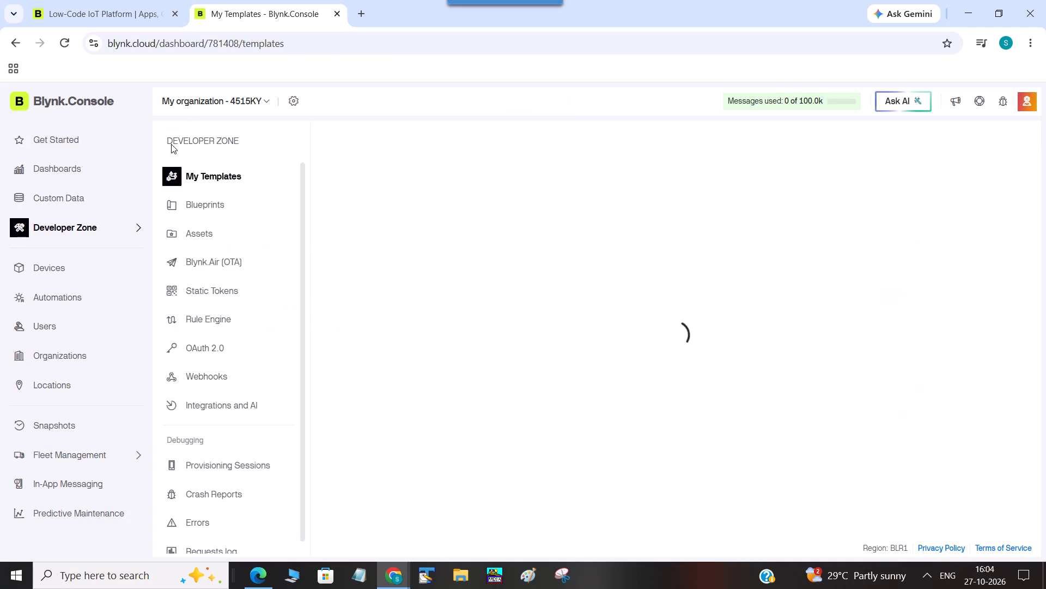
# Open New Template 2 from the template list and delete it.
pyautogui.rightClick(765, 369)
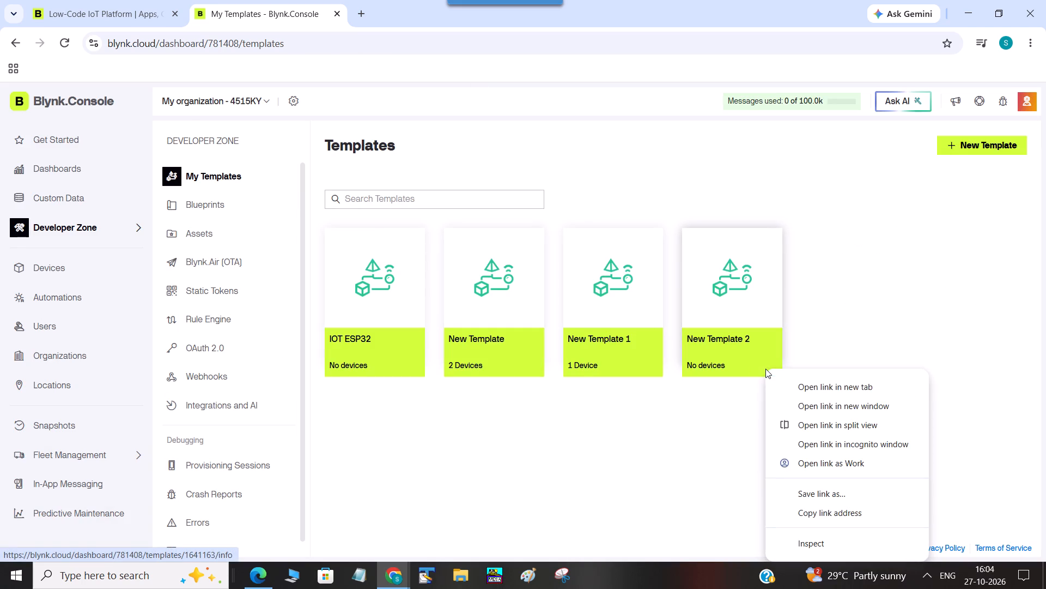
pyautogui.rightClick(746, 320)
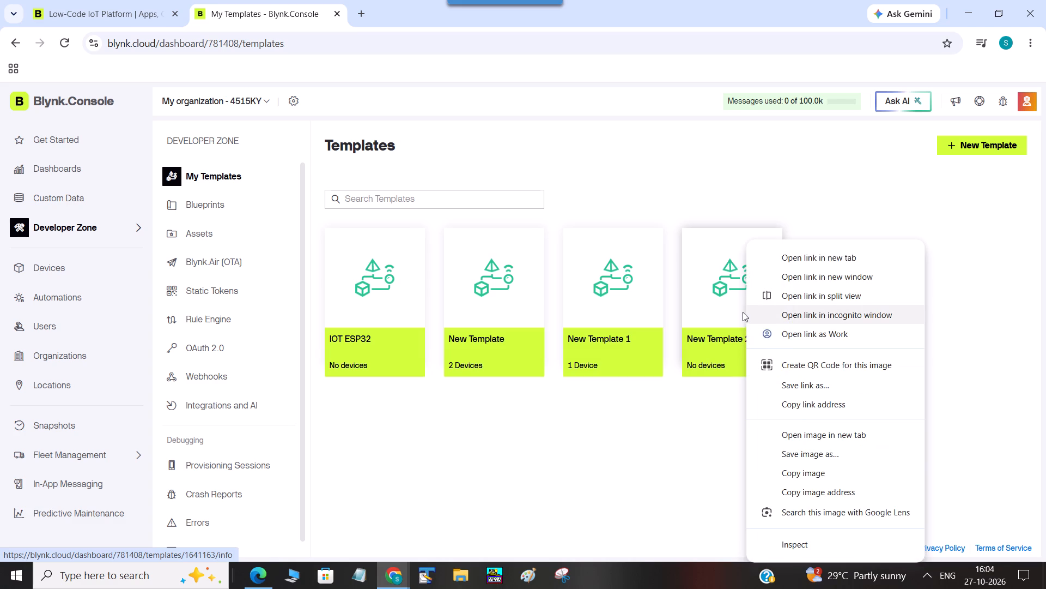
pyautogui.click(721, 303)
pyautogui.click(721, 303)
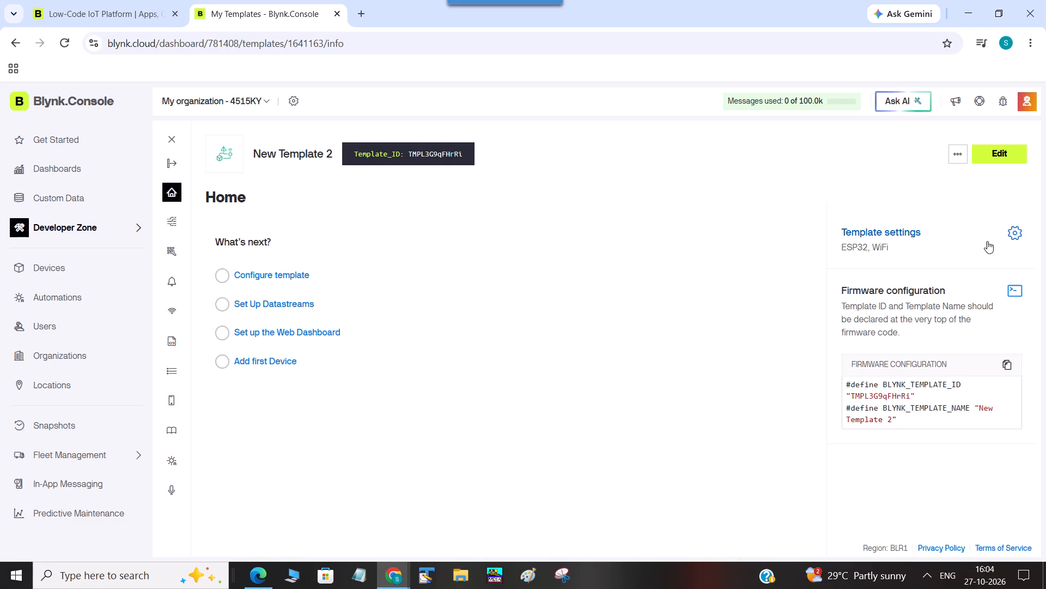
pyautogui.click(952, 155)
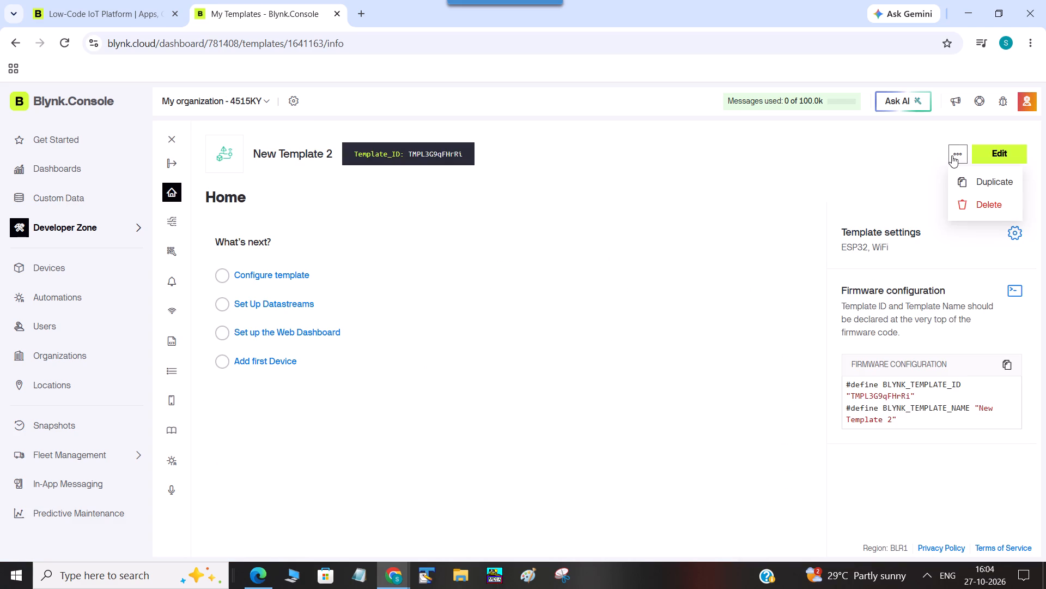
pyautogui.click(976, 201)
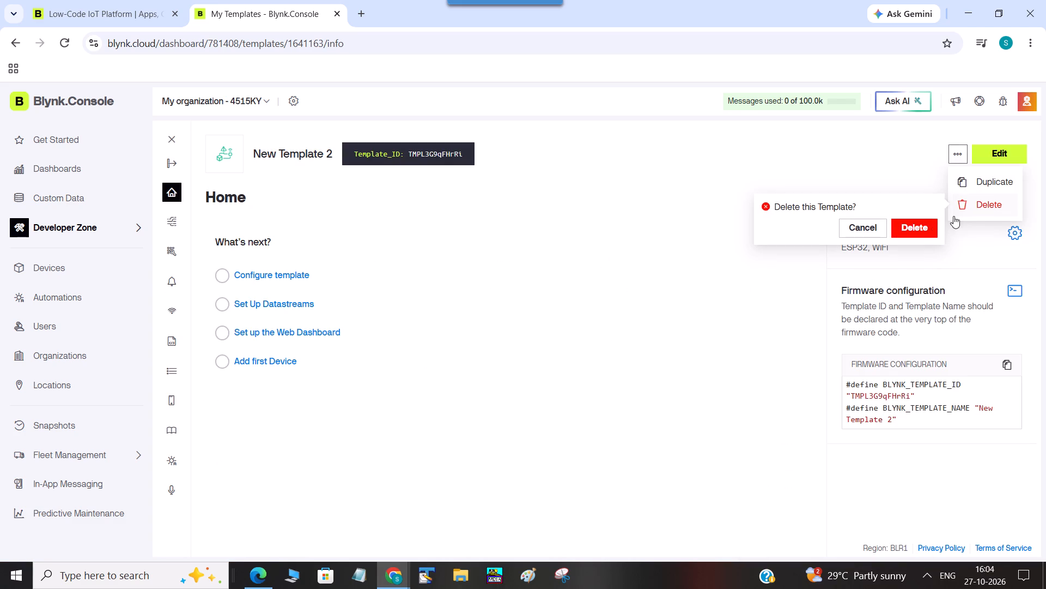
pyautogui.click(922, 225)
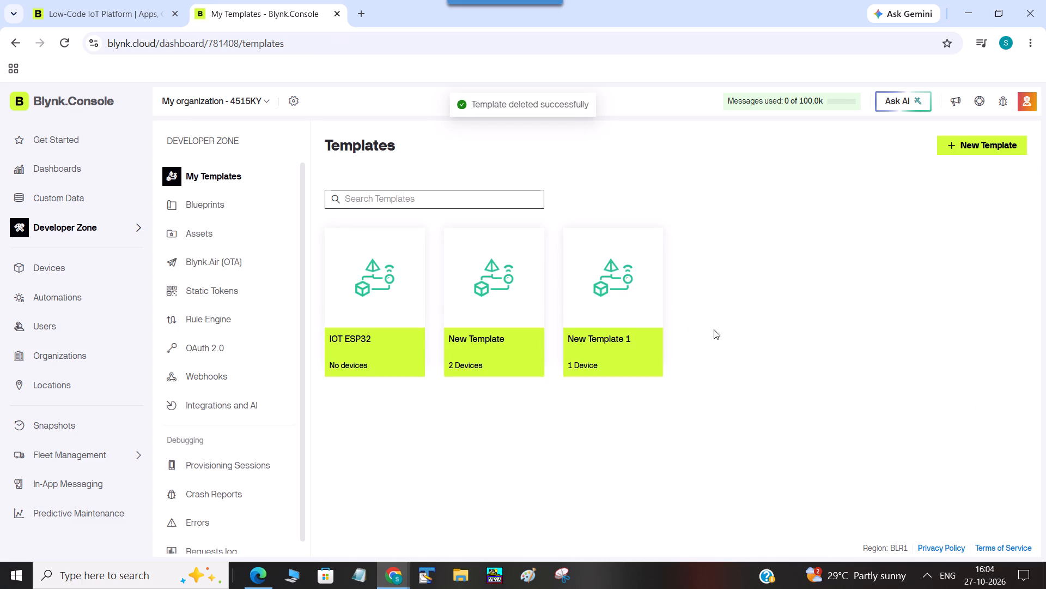
# Delete New Template 1 together with its device data, entering DELETE as the confirmation text.
pyautogui.click(659, 329)
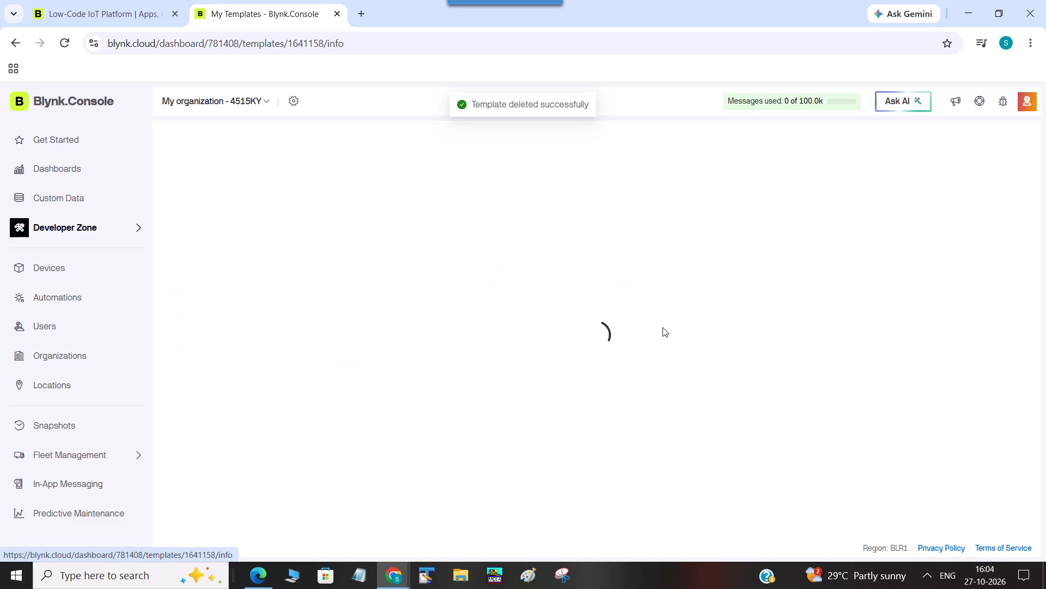
pyautogui.click(957, 153)
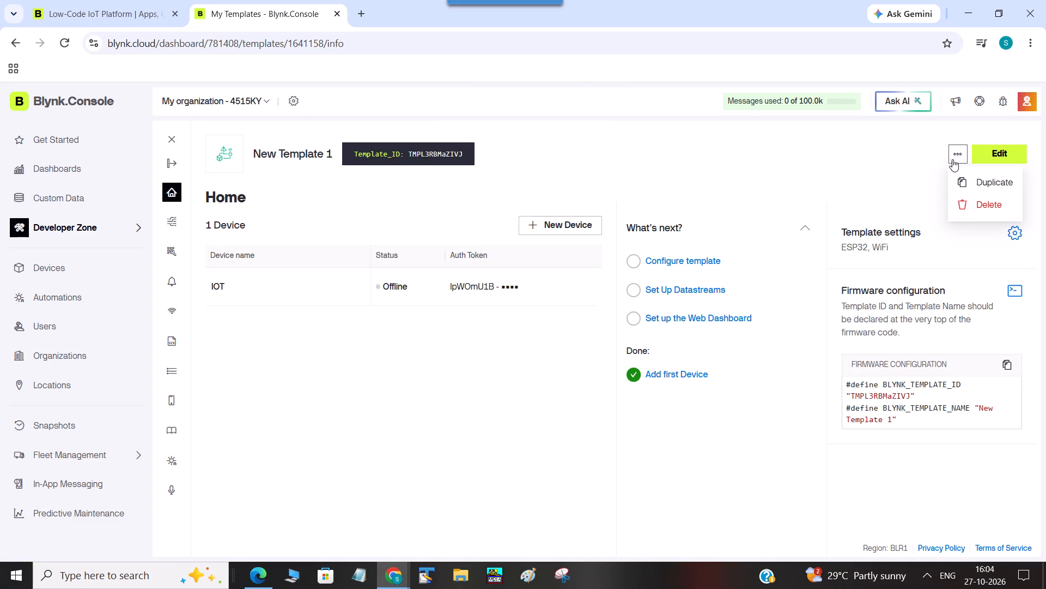
pyautogui.click(966, 202)
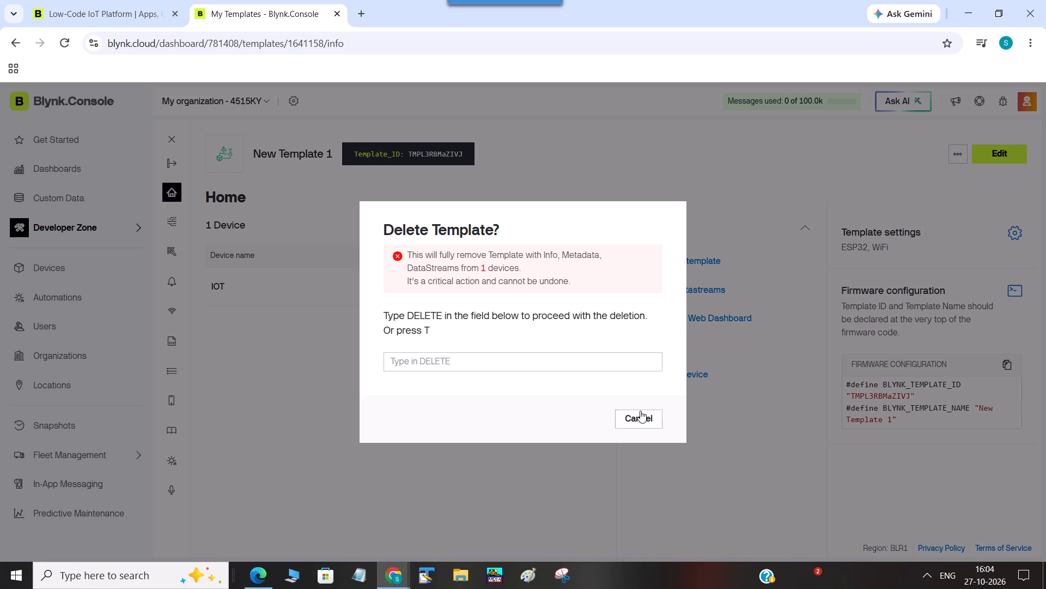
pyautogui.click(427, 362)
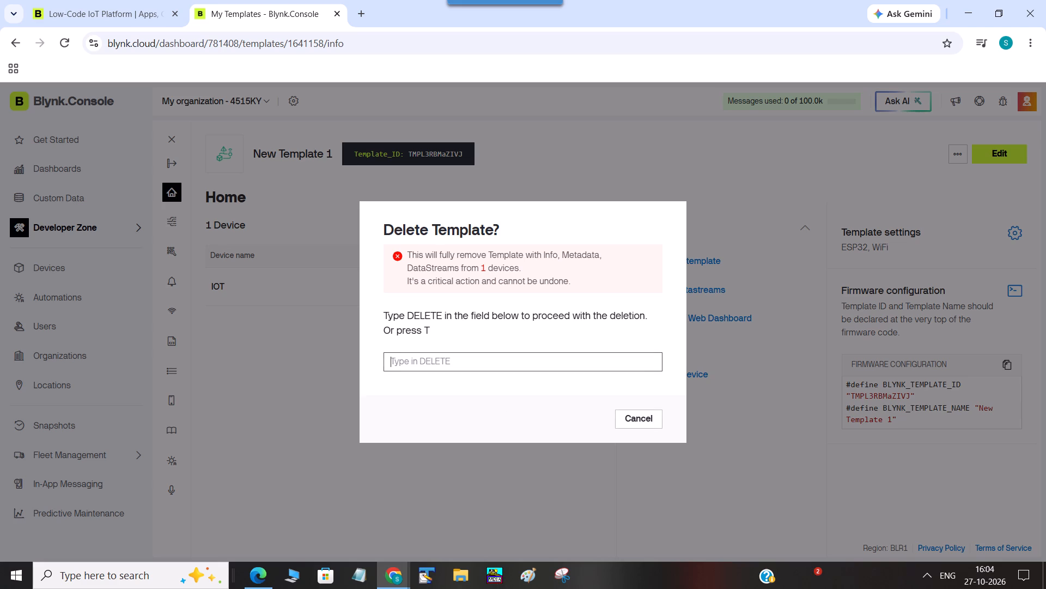
pyautogui.write('DELETE')
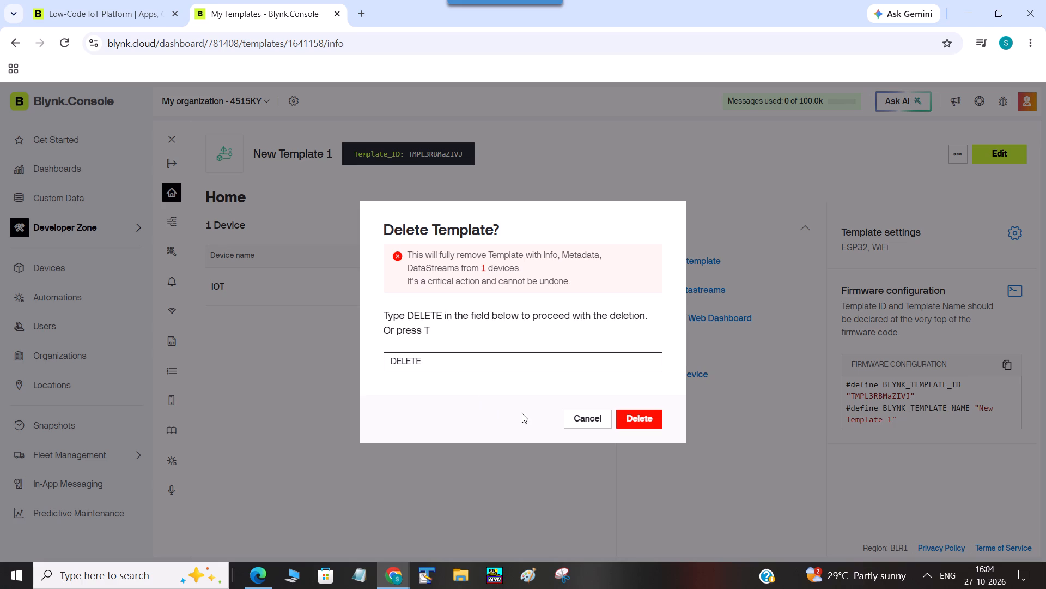
pyautogui.click(650, 417)
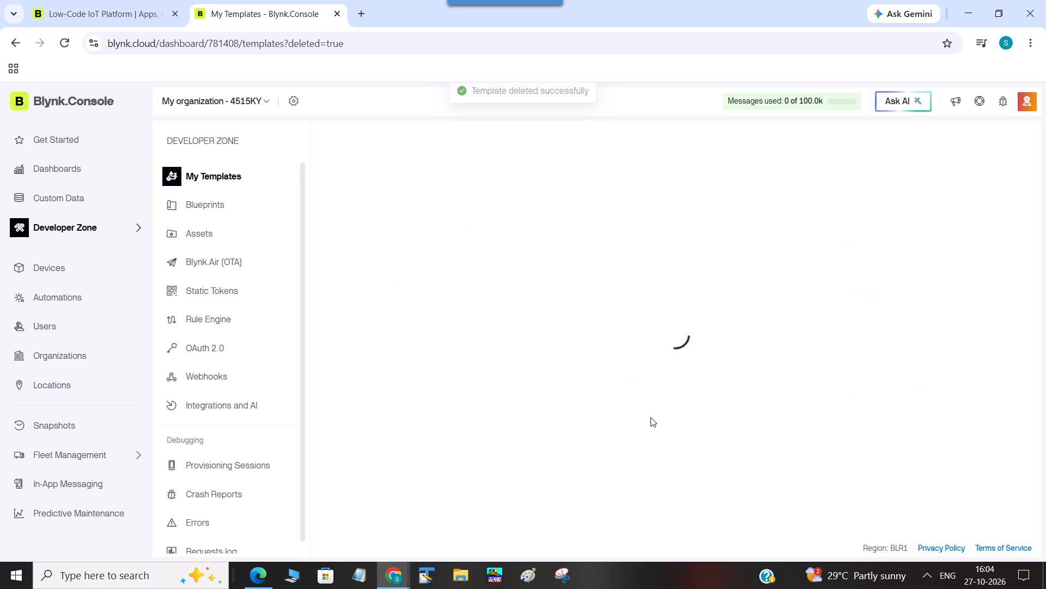
# Delete the template named New Template together with its device data, entering DELETE as the confirmation text.
pyautogui.rightClick(487, 350)
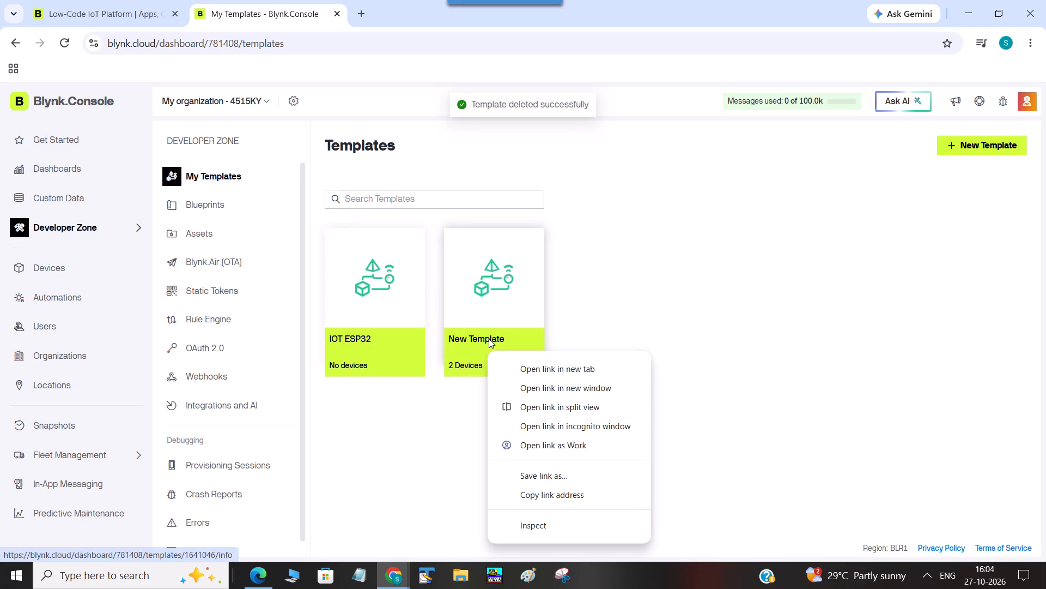
pyautogui.click(509, 308)
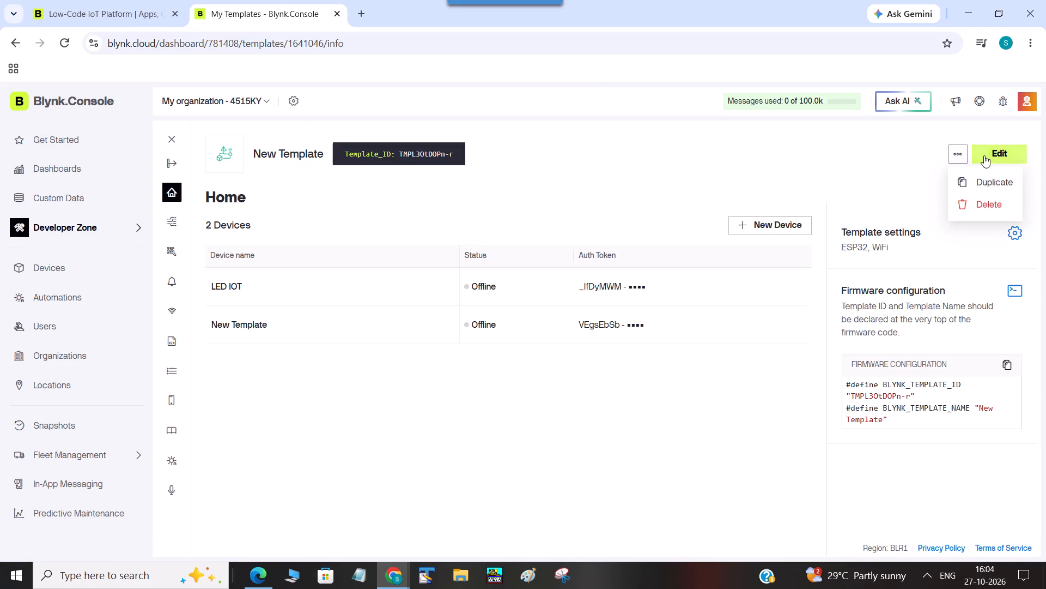
pyautogui.click(973, 202)
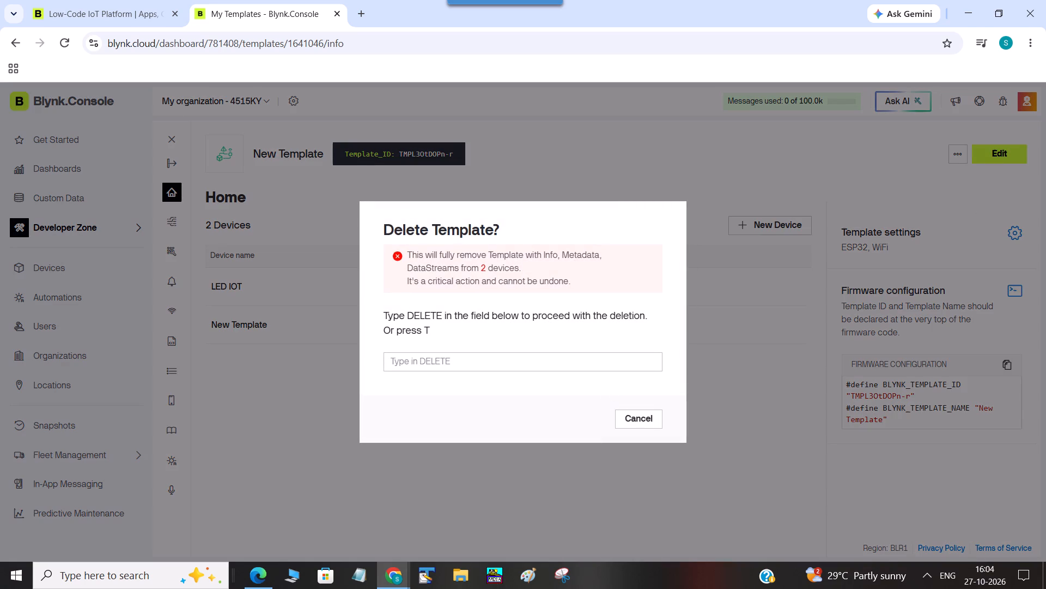
pyautogui.click(490, 365)
pyautogui.write('DELETE')
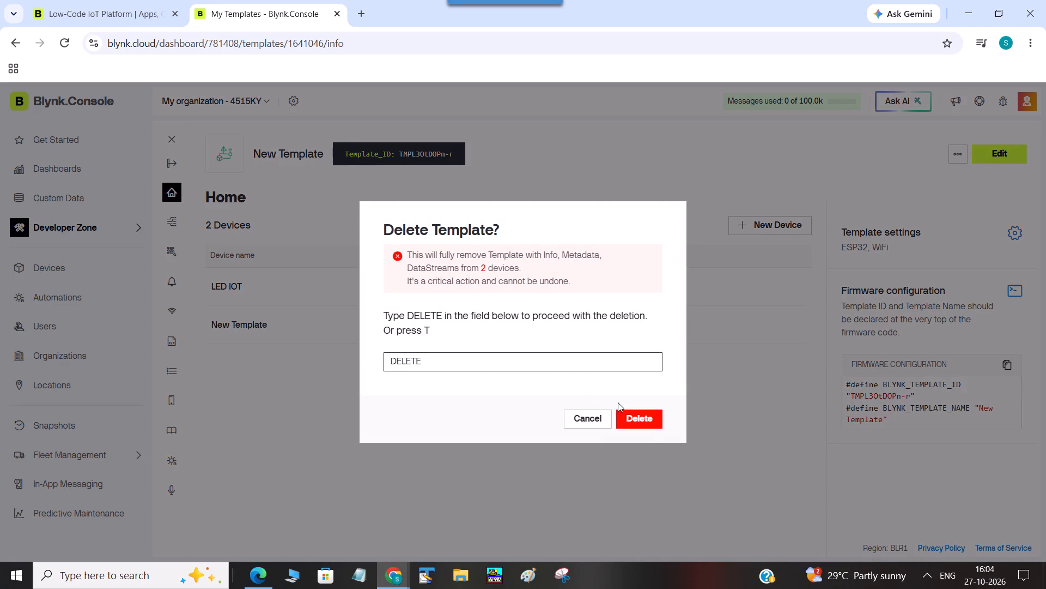
pyautogui.click(653, 419)
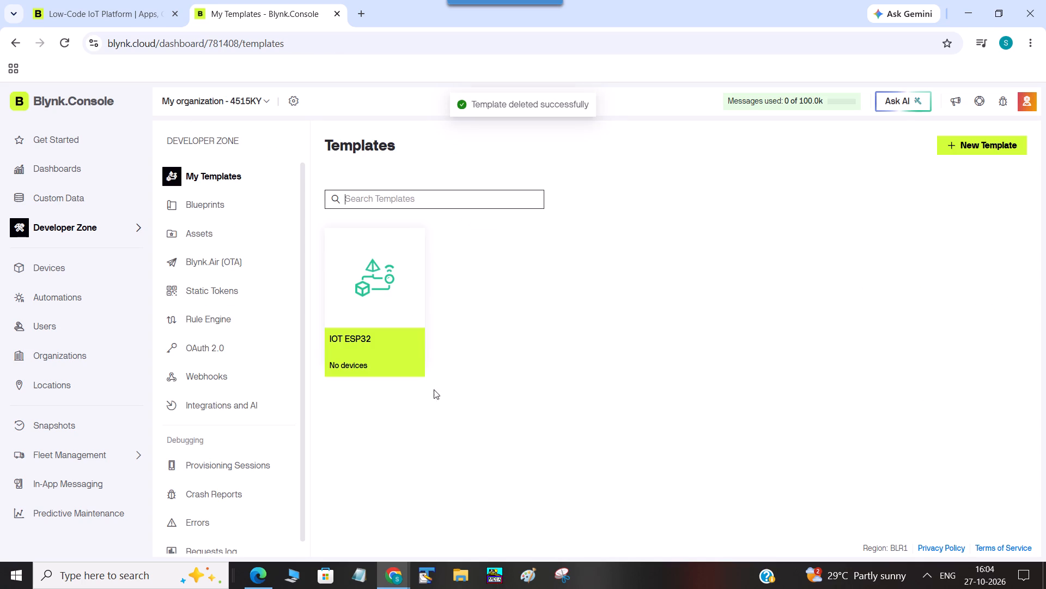
# Open the remaining IOT ESP32 template and delete it.
pyautogui.click(349, 256)
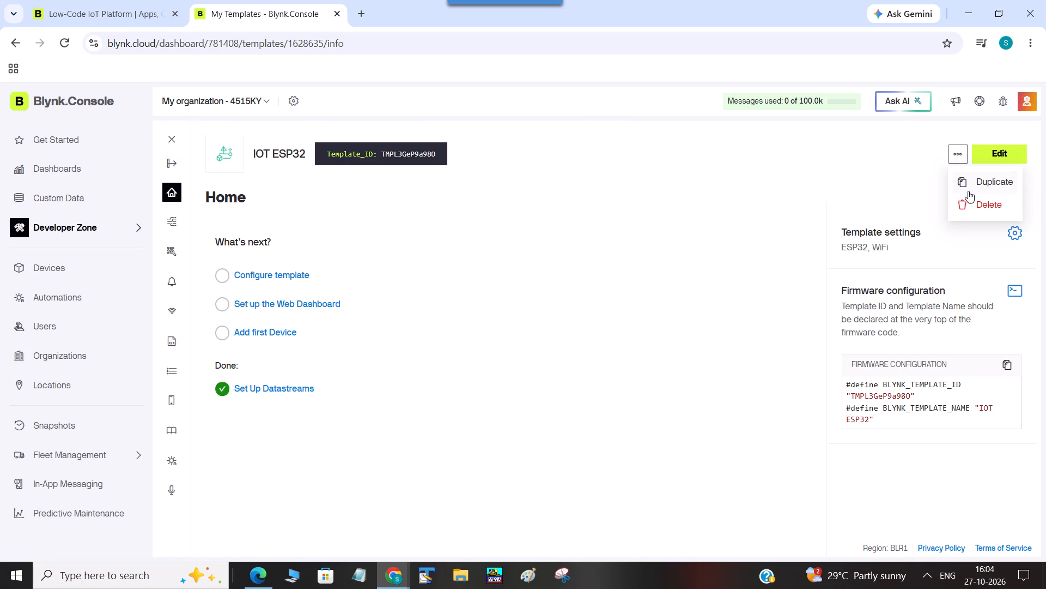
pyautogui.click(970, 202)
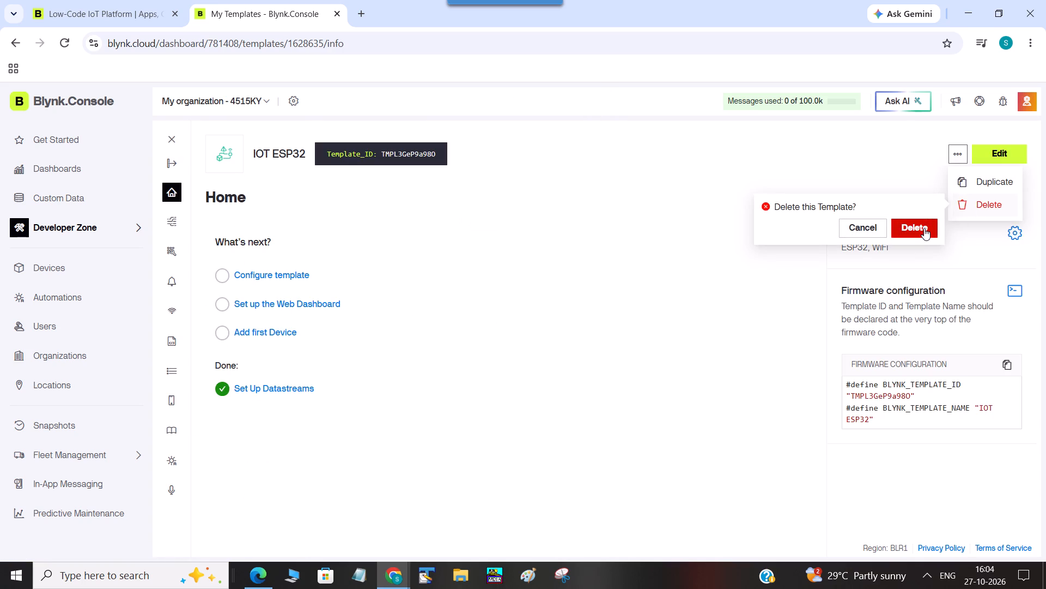
pyautogui.click(924, 228)
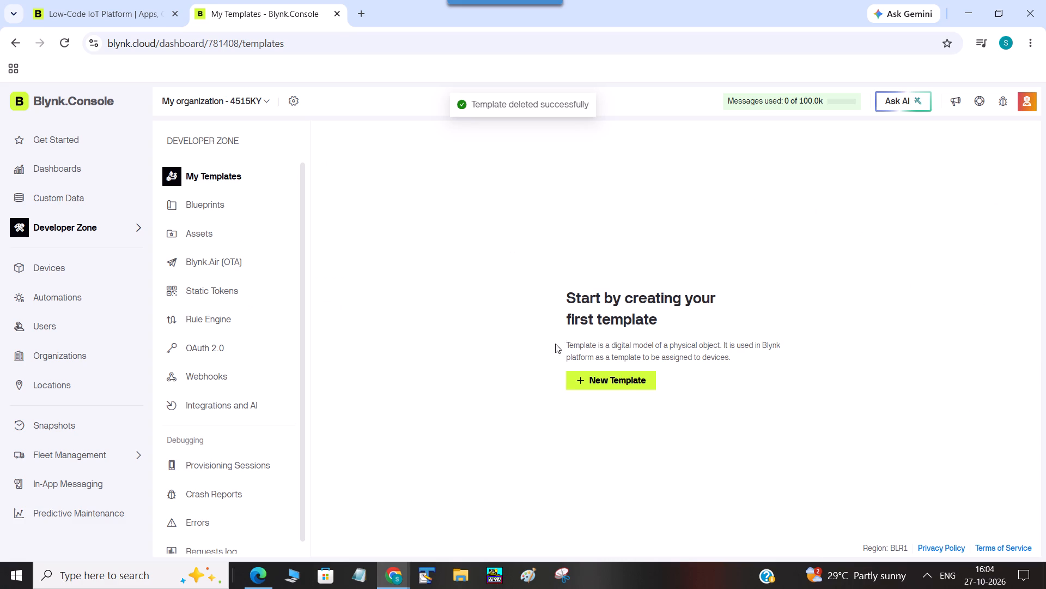
# Start a new ESP32 WiFi template with the default name.
pyautogui.click(618, 377)
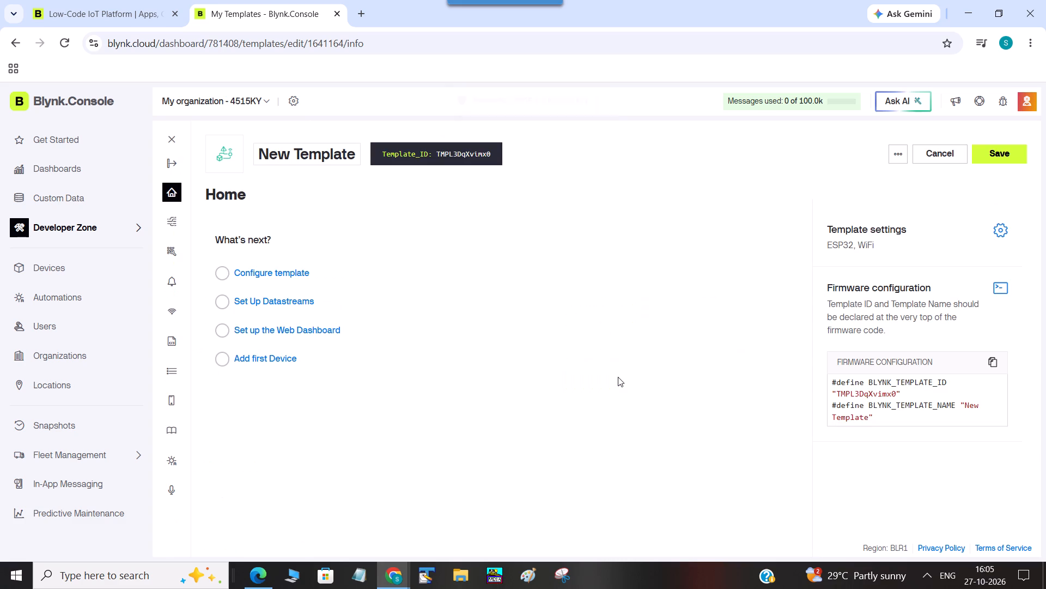
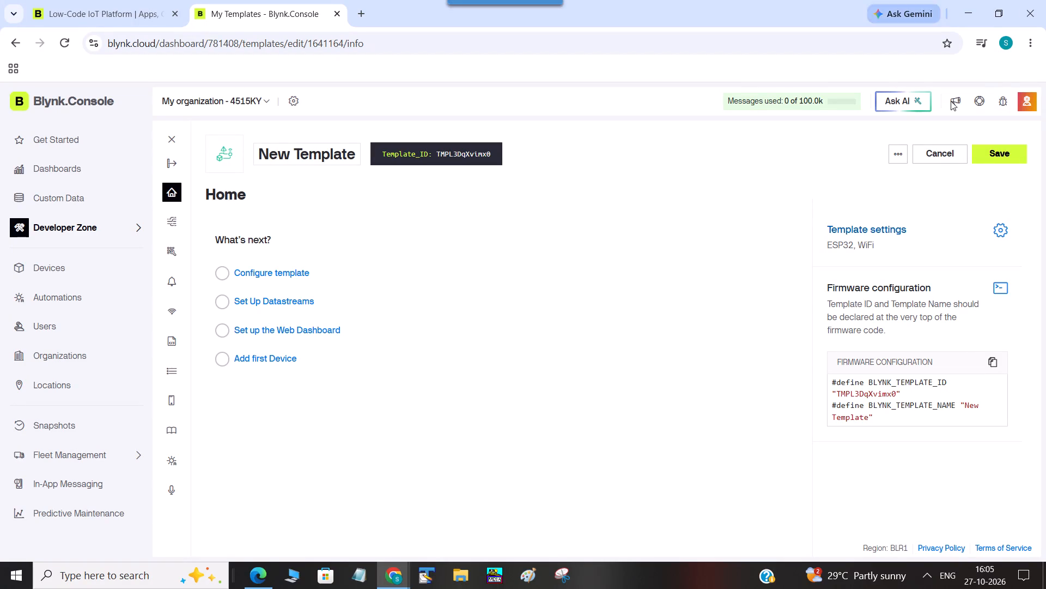
# Return to the templates list and create another new ESP32 WiFi template.
pyautogui.click(73, 236)
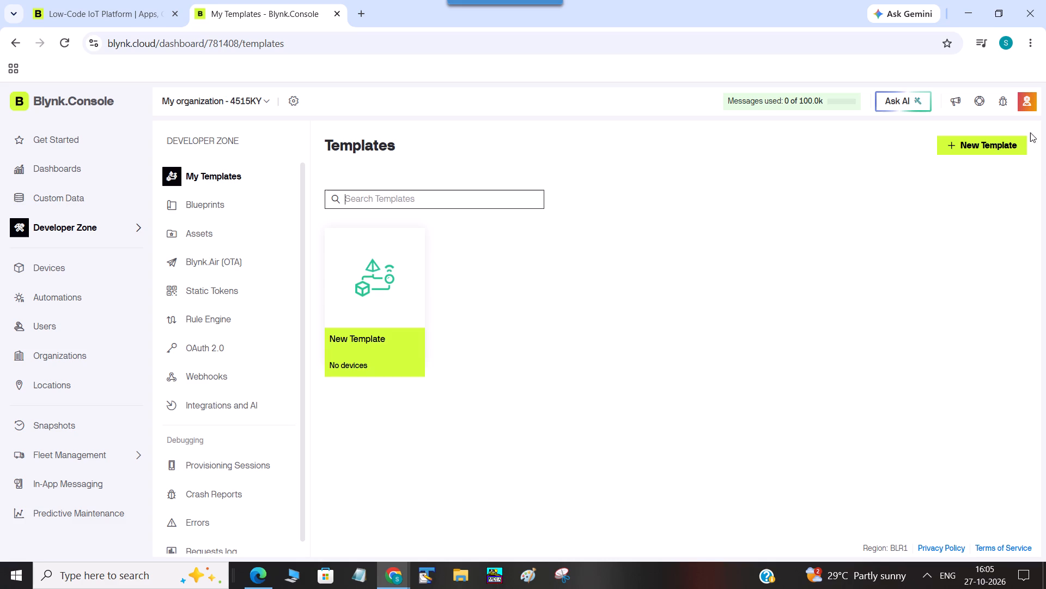
pyautogui.click(1014, 147)
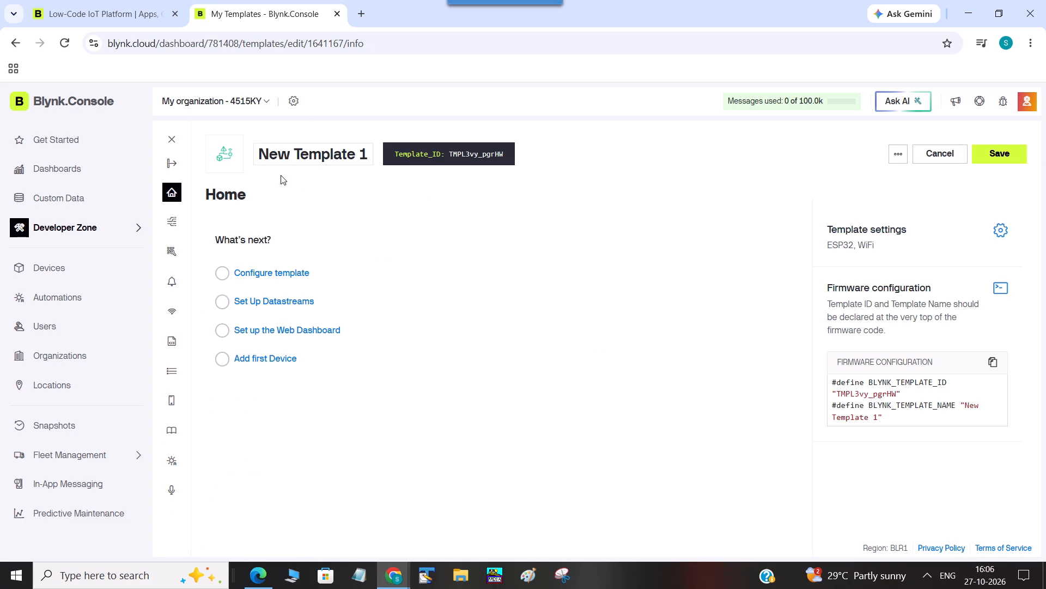
# Rename the new template as VAISHNAVI and save it.
pyautogui.click(313, 152)
pyautogui.press('Right')
pyautogui.press('Right')
pyautogui.press('Right')
pyautogui.press('Right')
pyautogui.press('Right')
pyautogui.press('Right')
pyautogui.press('Right')
pyautogui.press('Right')
pyautogui.press('BackSpace')
pyautogui.press('BackSpace')
pyautogui.press('BackSpace')
pyautogui.press('BackSpace')
pyautogui.press('BackSpace')
pyautogui.press('BackSpace')
pyautogui.press('BackSpace')
pyautogui.press('BackSpace')
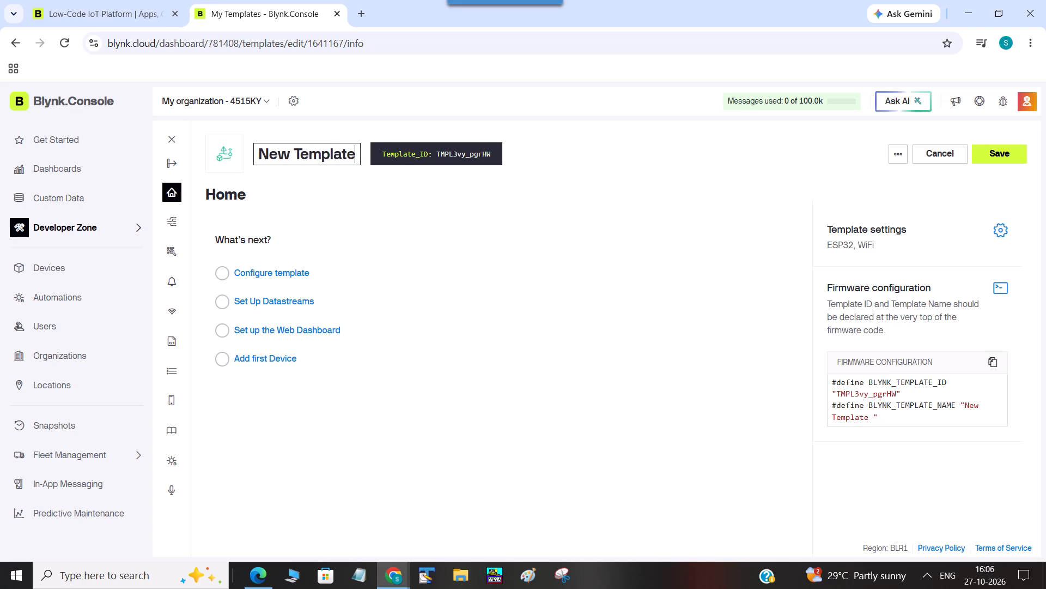
pyautogui.press('BackSpace')
pyautogui.press('BackSpace')
pyautogui.press('BackSpace')
pyautogui.press('BackSpace')
pyautogui.press('BackSpace')
pyautogui.press('BackSpace')
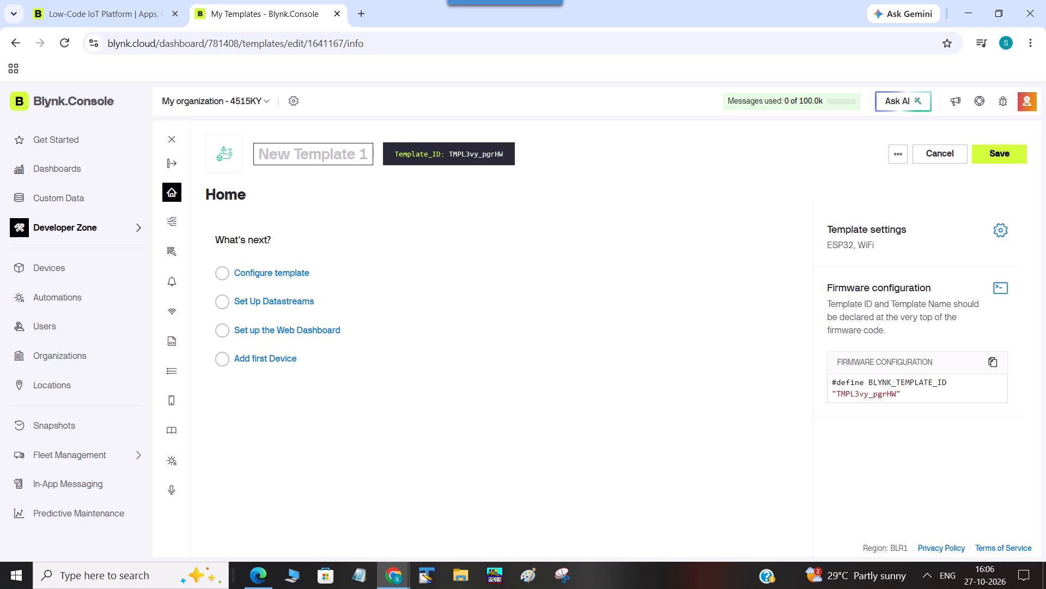
pyautogui.write('VAISHNAVI')
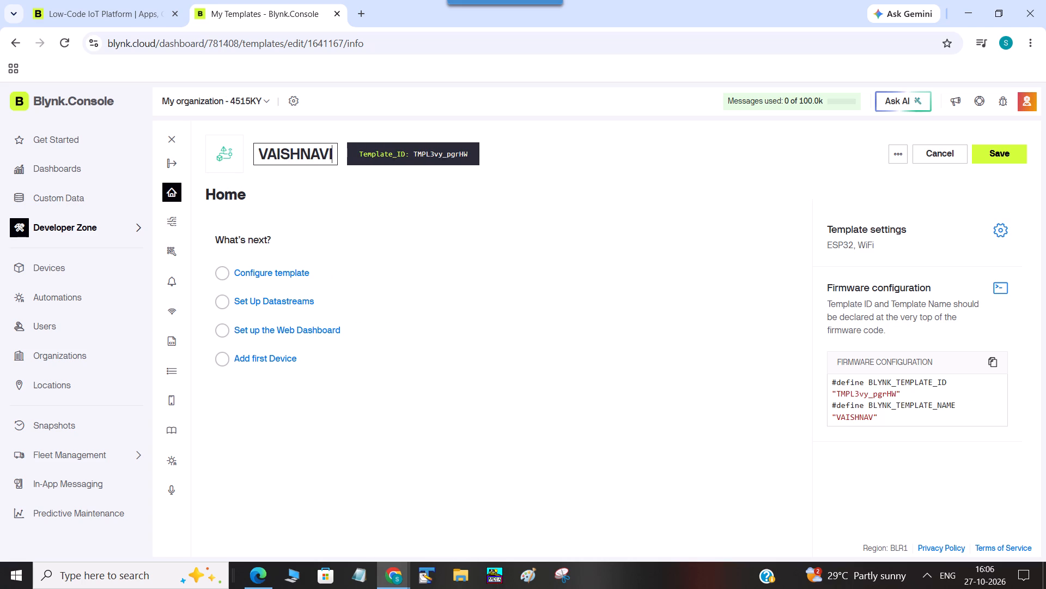
pyautogui.click(1045, 171)
pyautogui.click(994, 159)
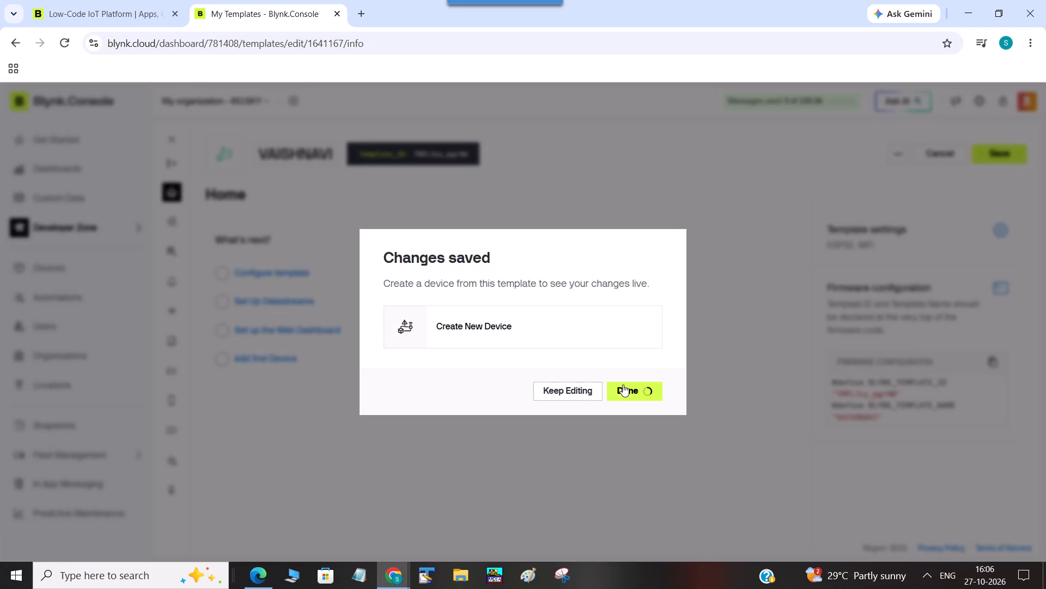
pyautogui.click(623, 384)
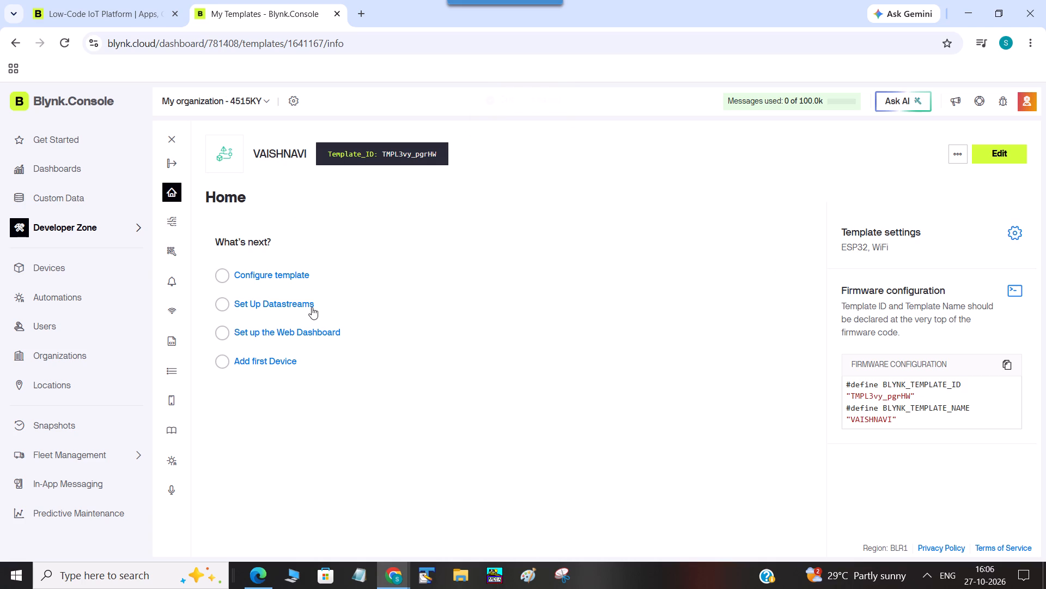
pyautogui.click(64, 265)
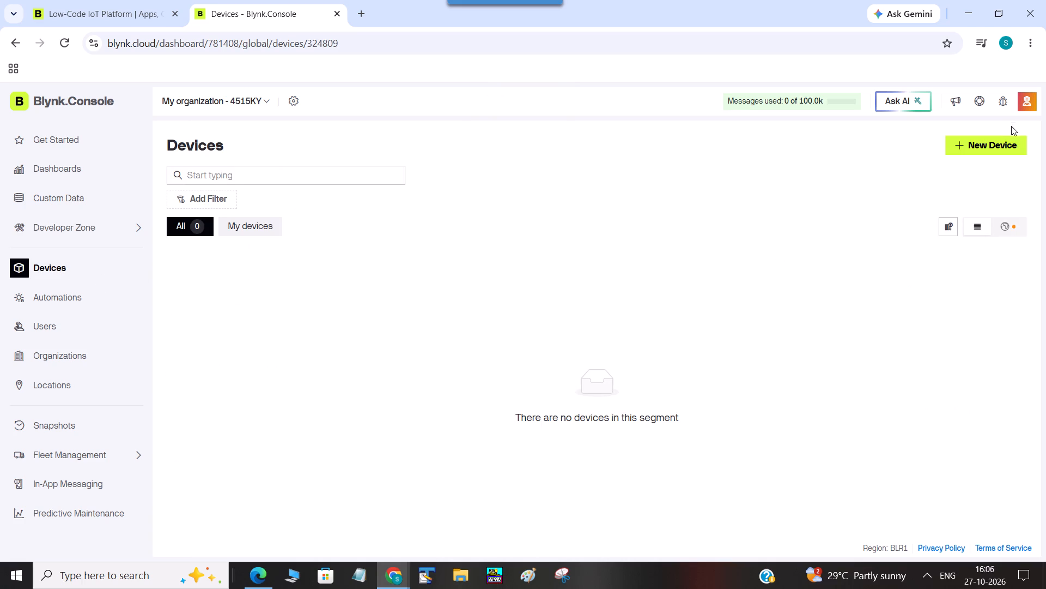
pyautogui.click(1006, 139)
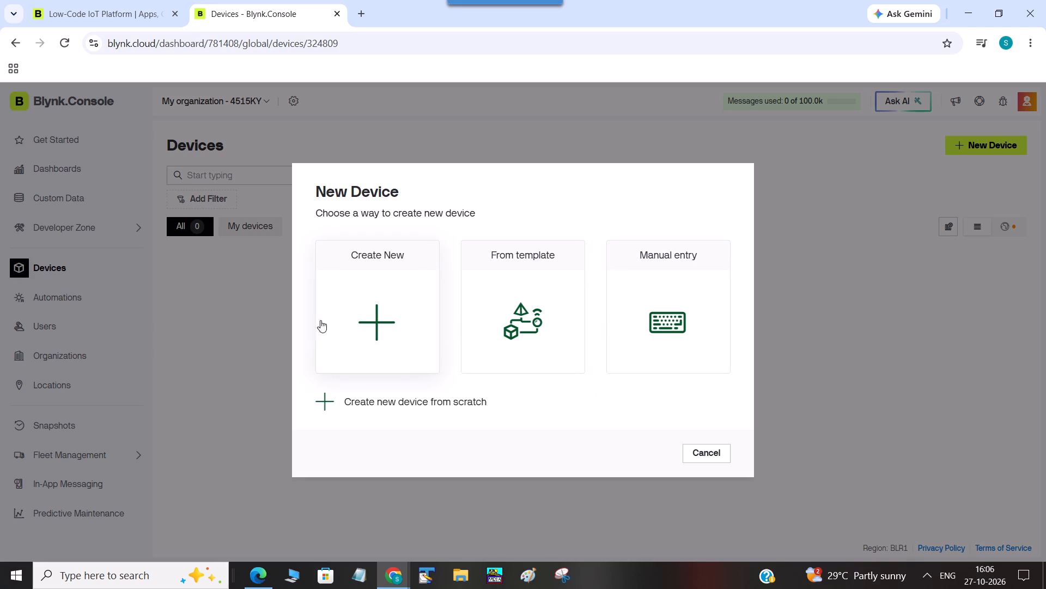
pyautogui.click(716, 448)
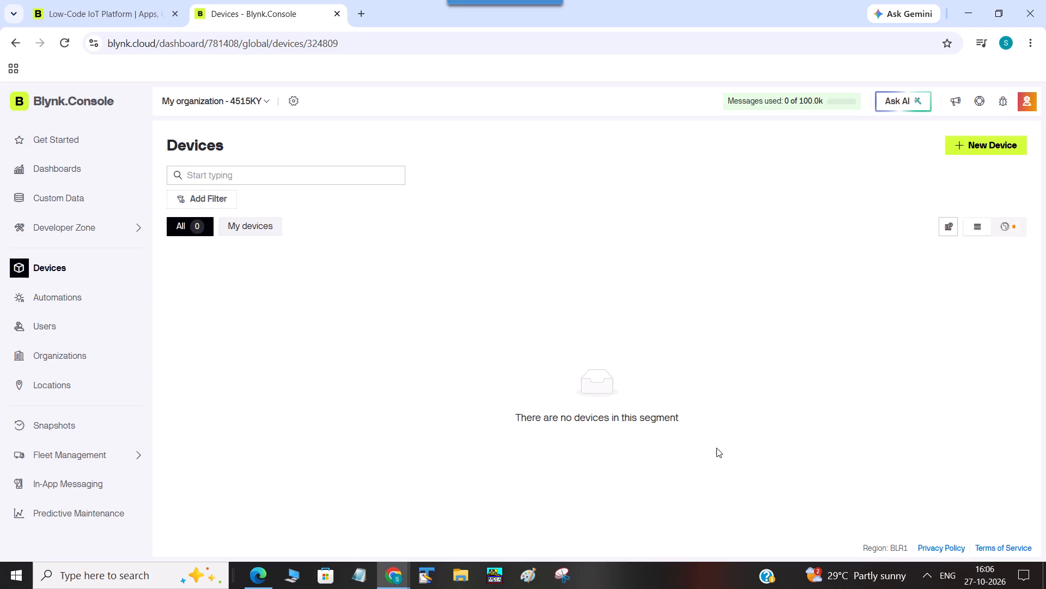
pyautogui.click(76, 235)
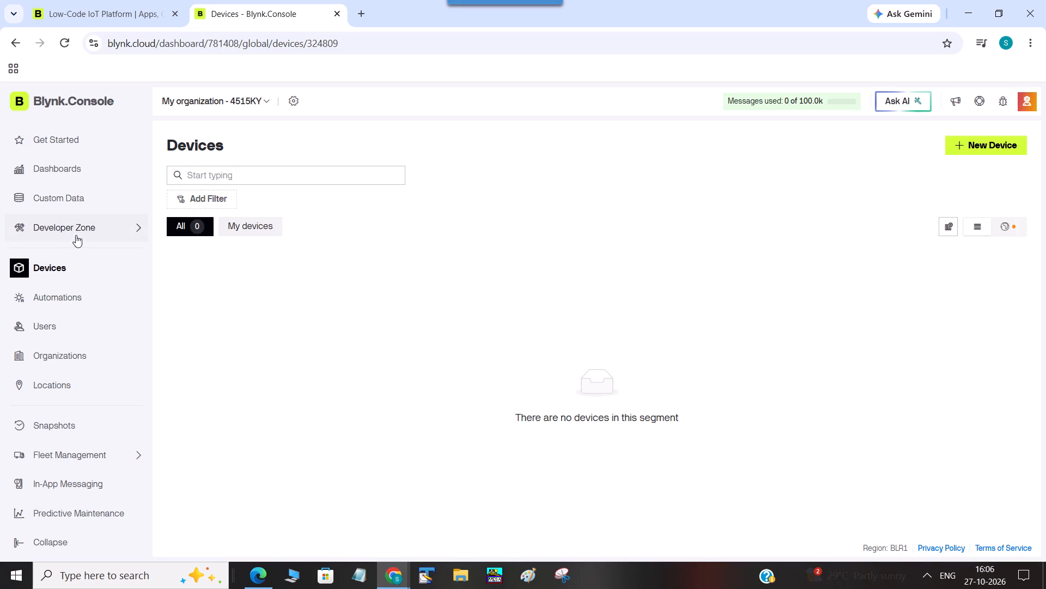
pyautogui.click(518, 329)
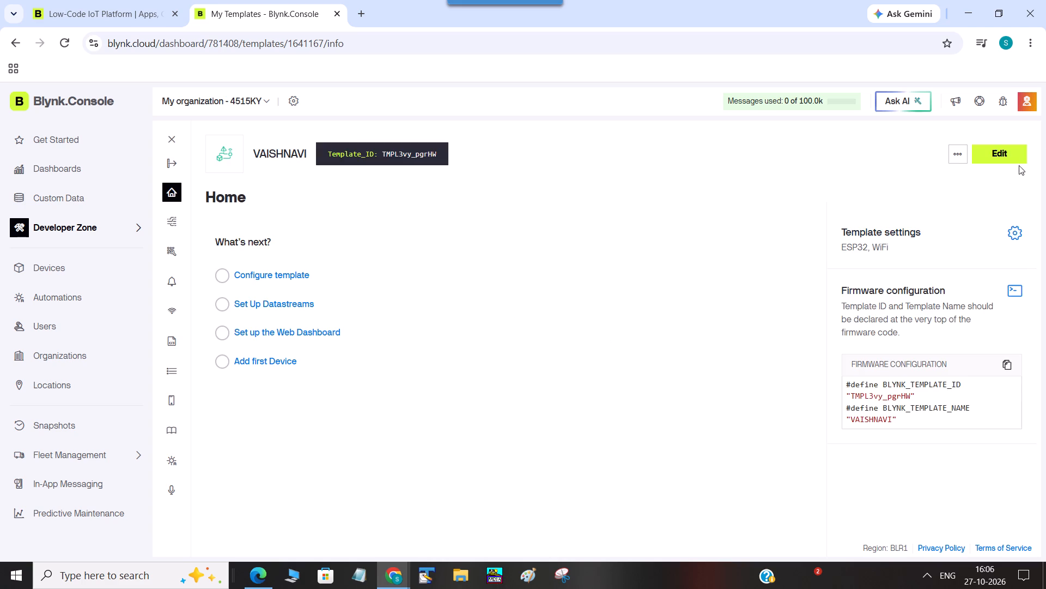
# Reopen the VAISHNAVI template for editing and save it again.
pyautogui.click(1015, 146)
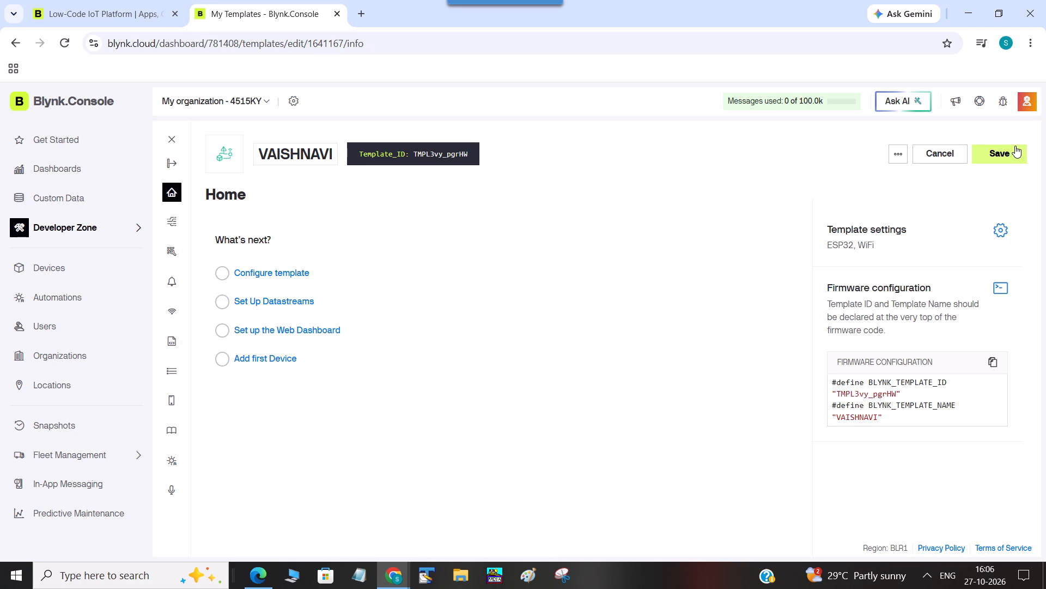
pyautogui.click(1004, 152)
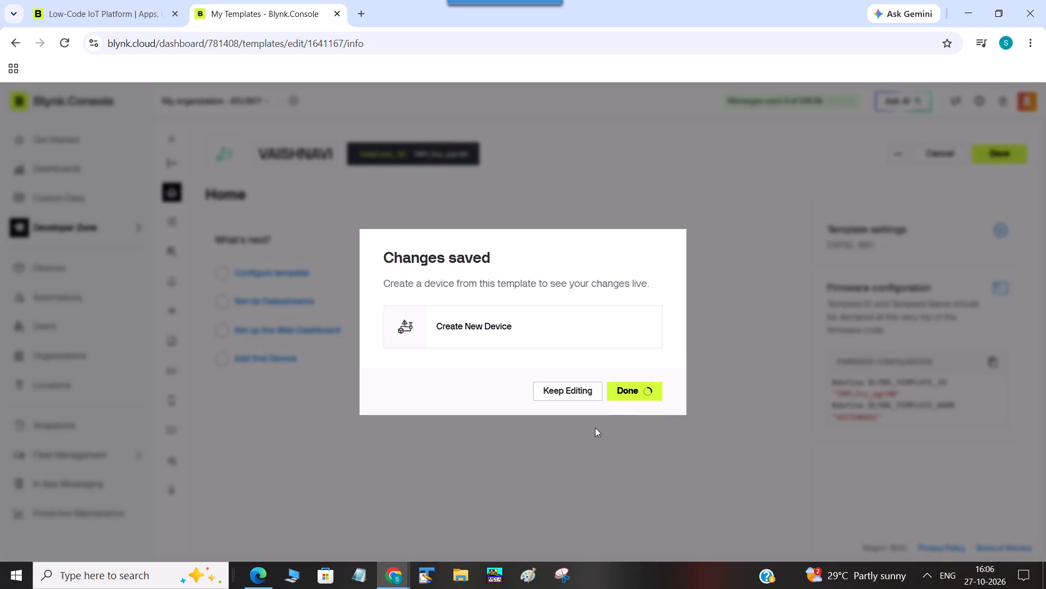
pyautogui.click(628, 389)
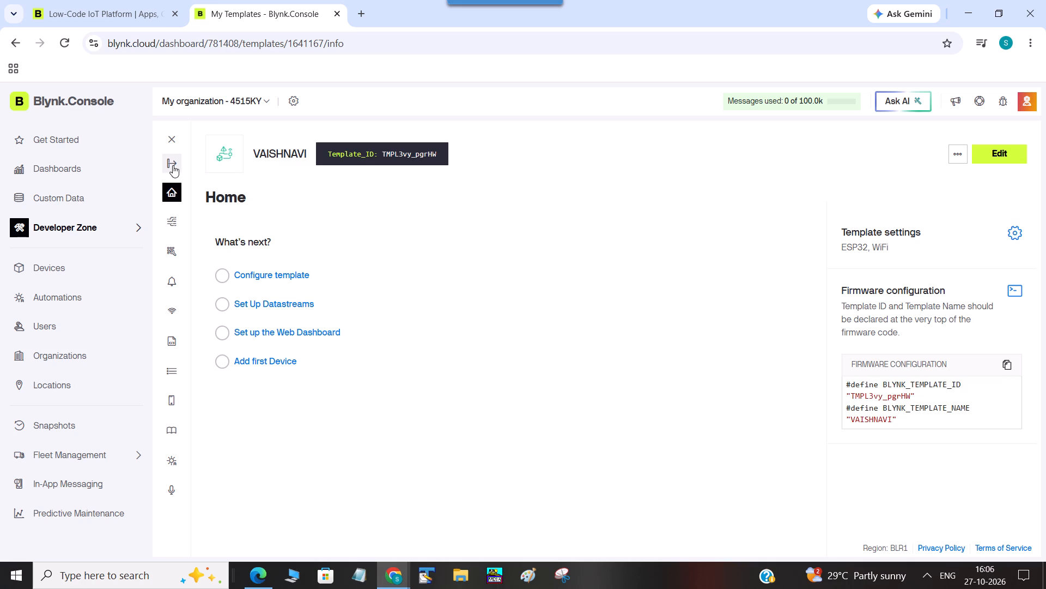
# Add a datastream to the VAISHNAVI template from the LED preset, an integer on virtual pin V0 ranging from 0 to 1.
pyautogui.click(173, 165)
pyautogui.click(191, 214)
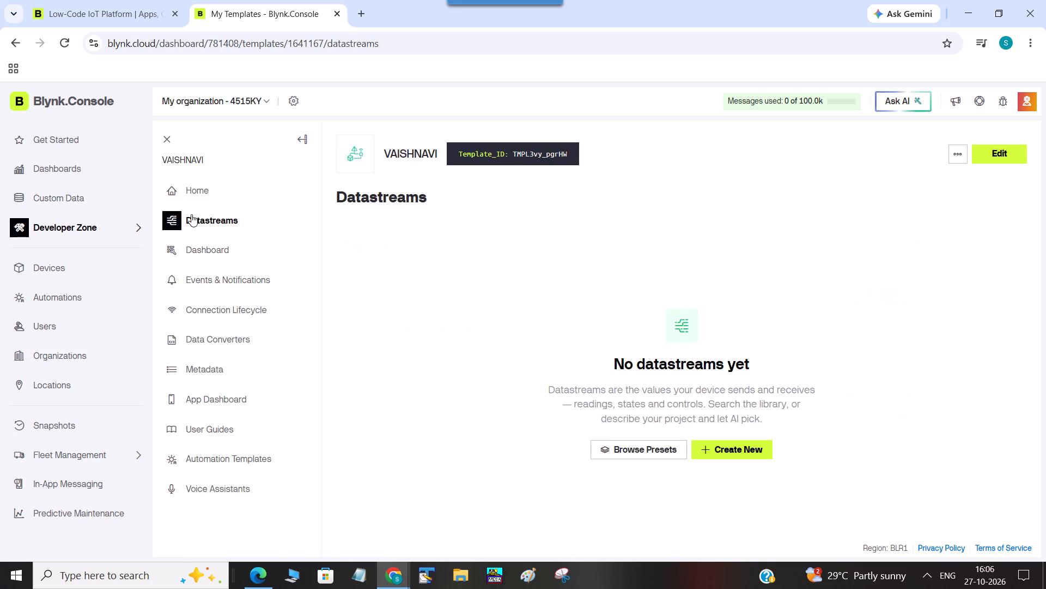
pyautogui.click(750, 449)
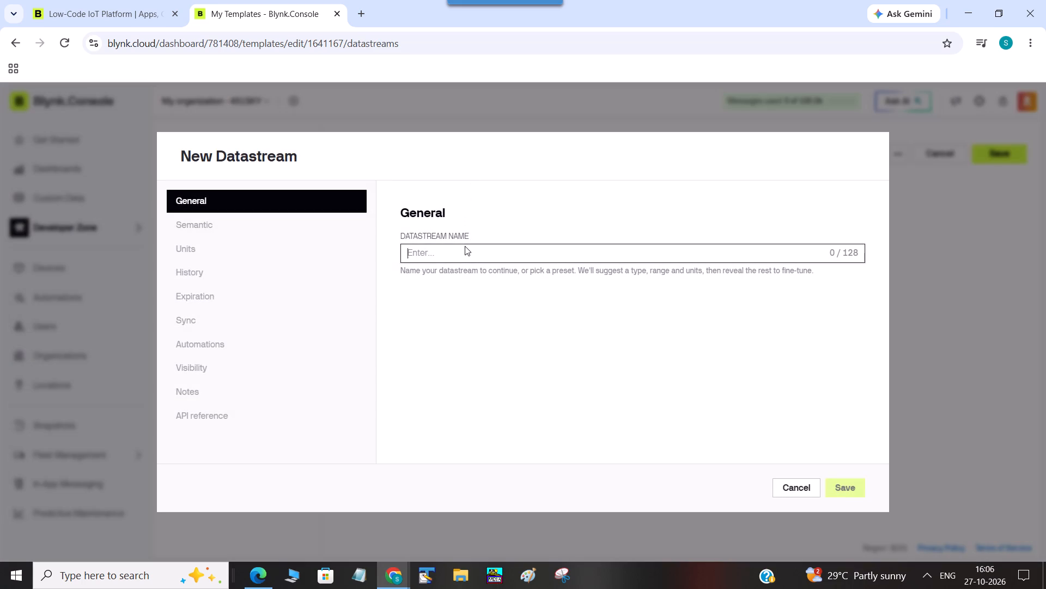
pyautogui.click(465, 246)
pyautogui.write('LED')
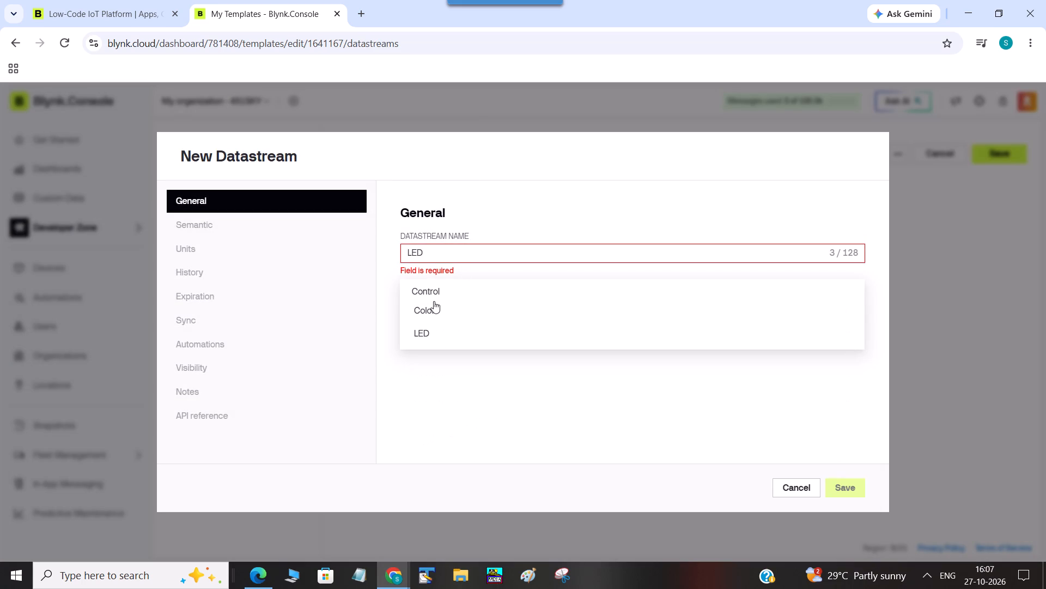
pyautogui.click(432, 324)
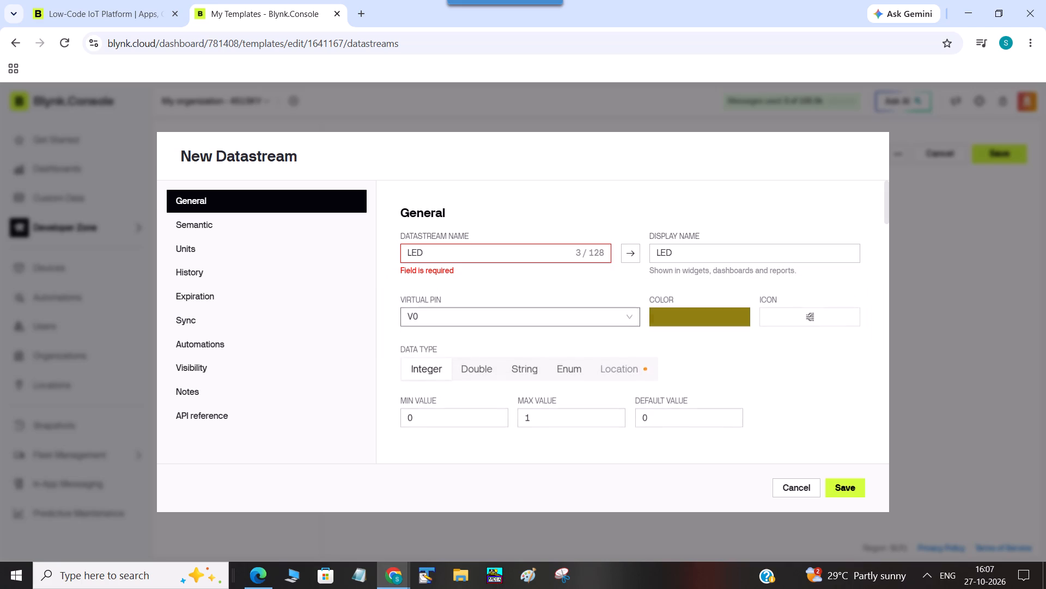
pyautogui.click(836, 479)
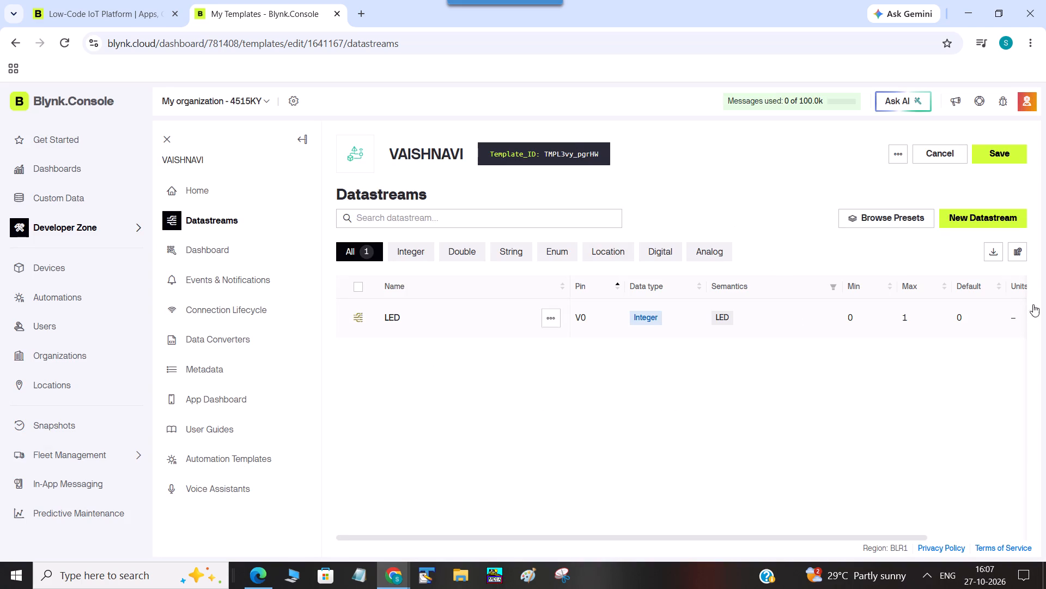
# Add a second datastream from the Automation Control (on/off) preset, an integer on virtual pin V1 ranging from 0 to 1.
pyautogui.click(990, 219)
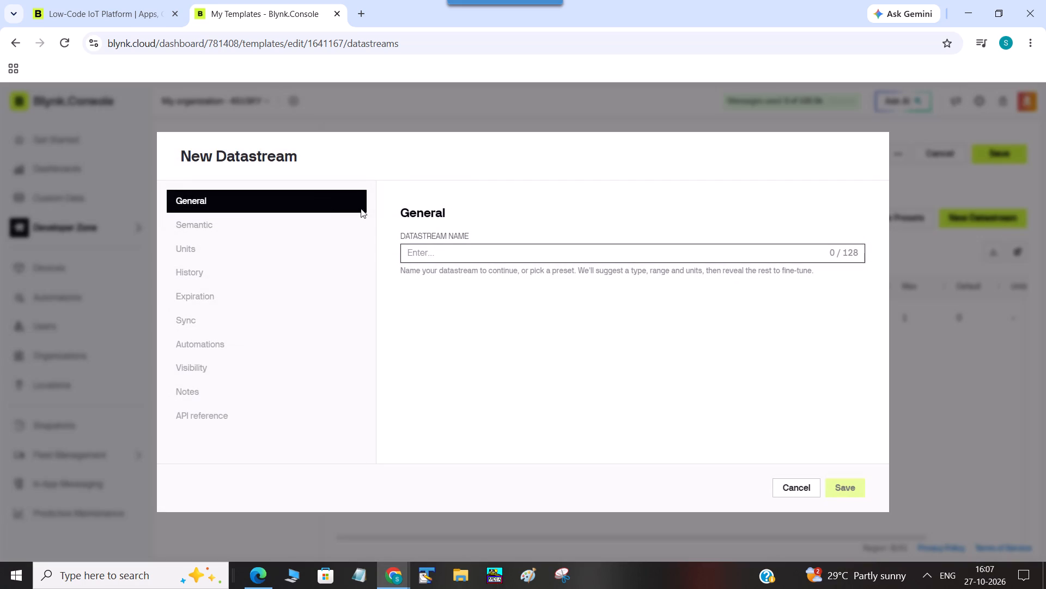
pyautogui.click(423, 249)
pyautogui.write('AUTOMATI')
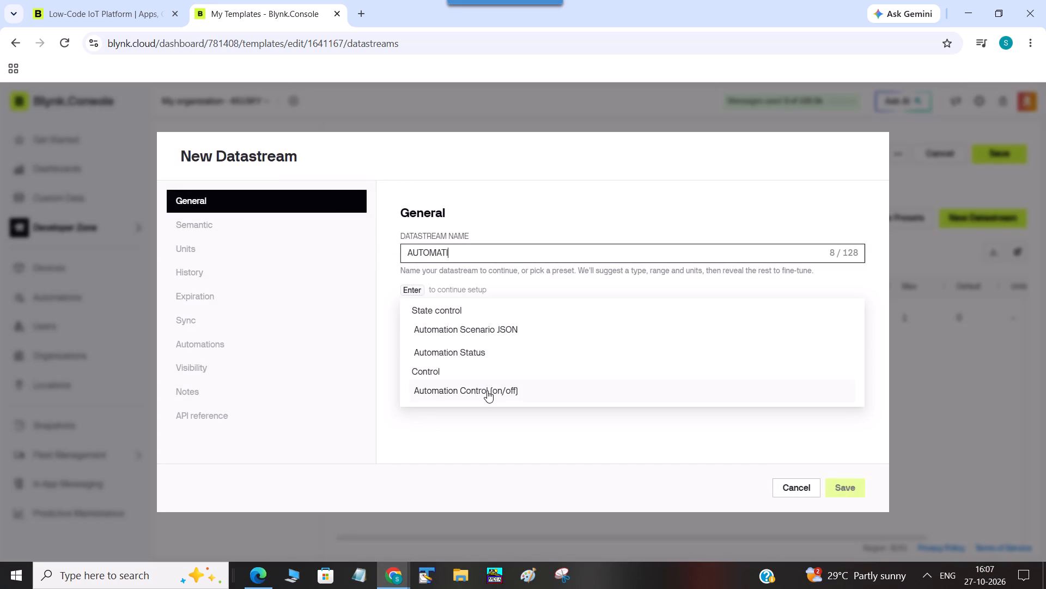
pyautogui.click(487, 390)
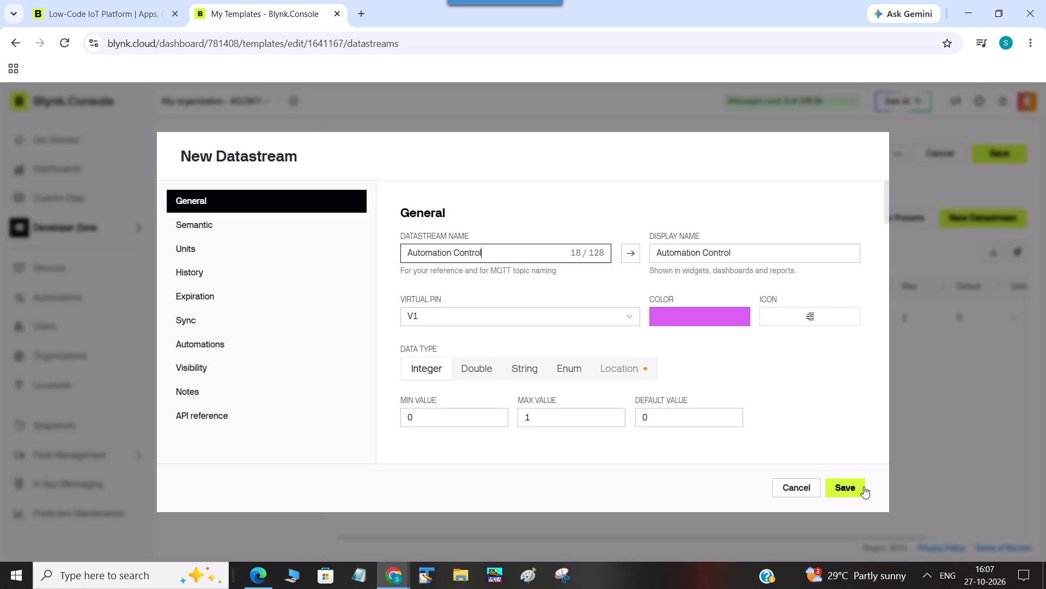
pyautogui.click(862, 486)
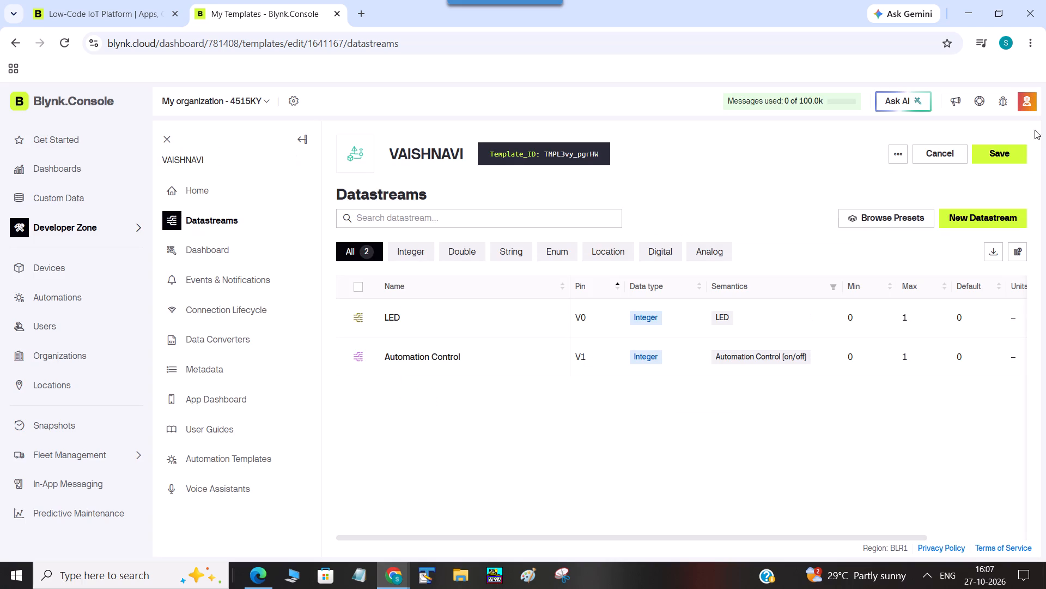
# Save the VAISHNAVI template with its LED and Automation Control datastreams.
pyautogui.click(1013, 148)
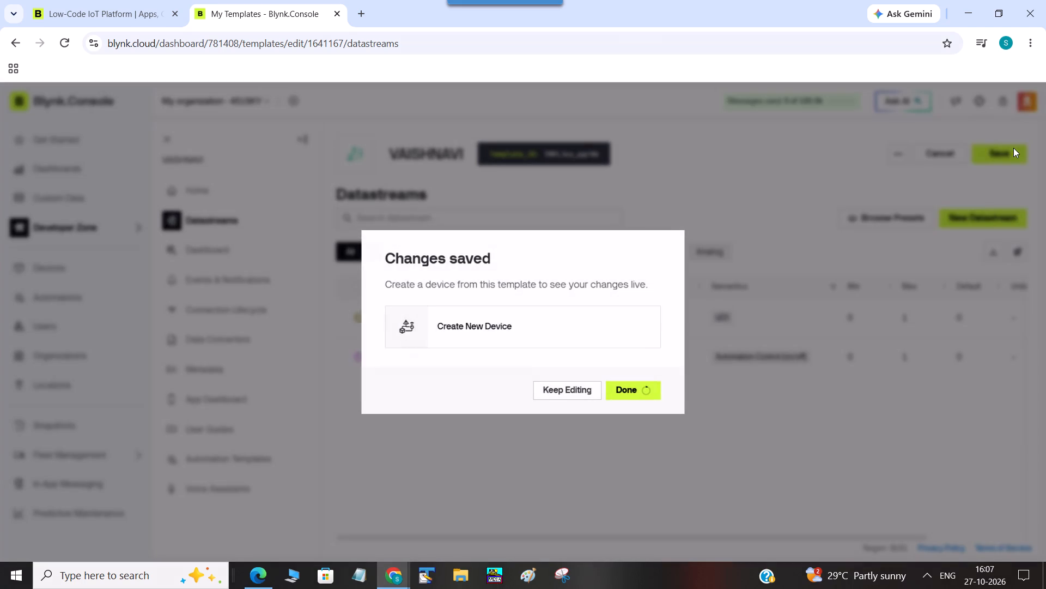
pyautogui.click(639, 392)
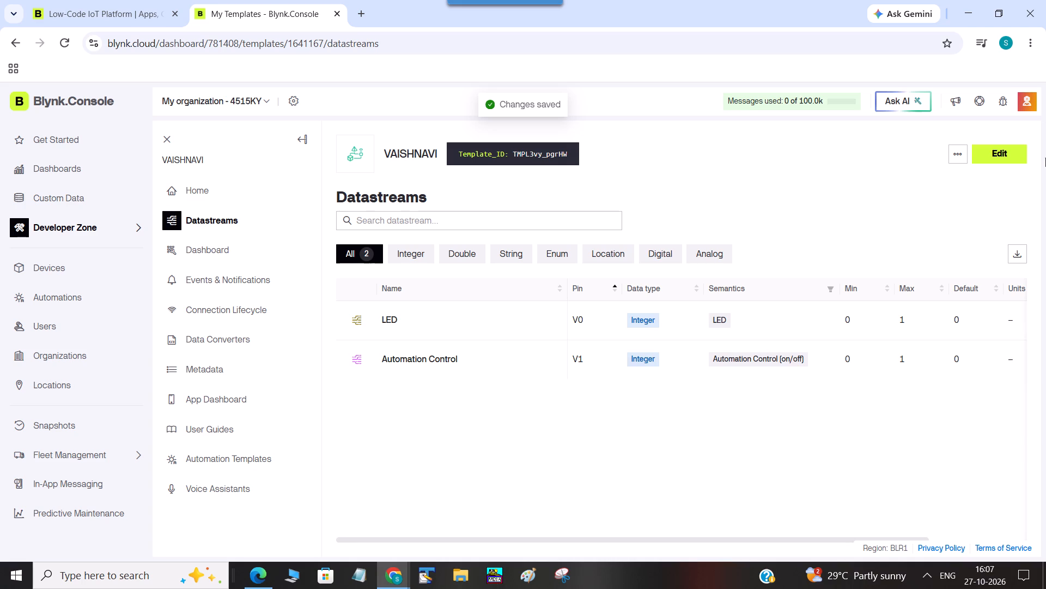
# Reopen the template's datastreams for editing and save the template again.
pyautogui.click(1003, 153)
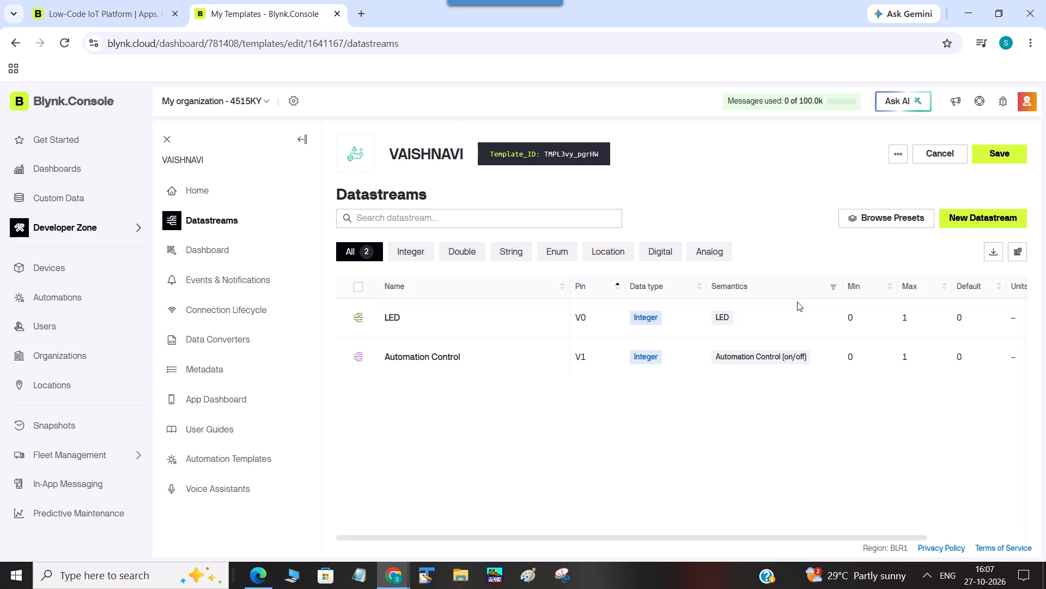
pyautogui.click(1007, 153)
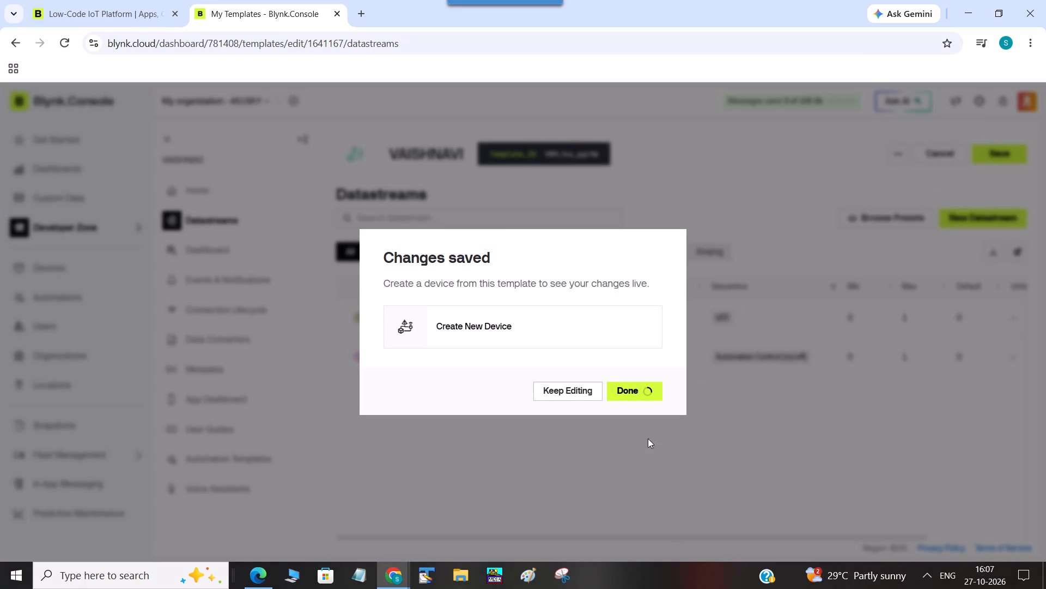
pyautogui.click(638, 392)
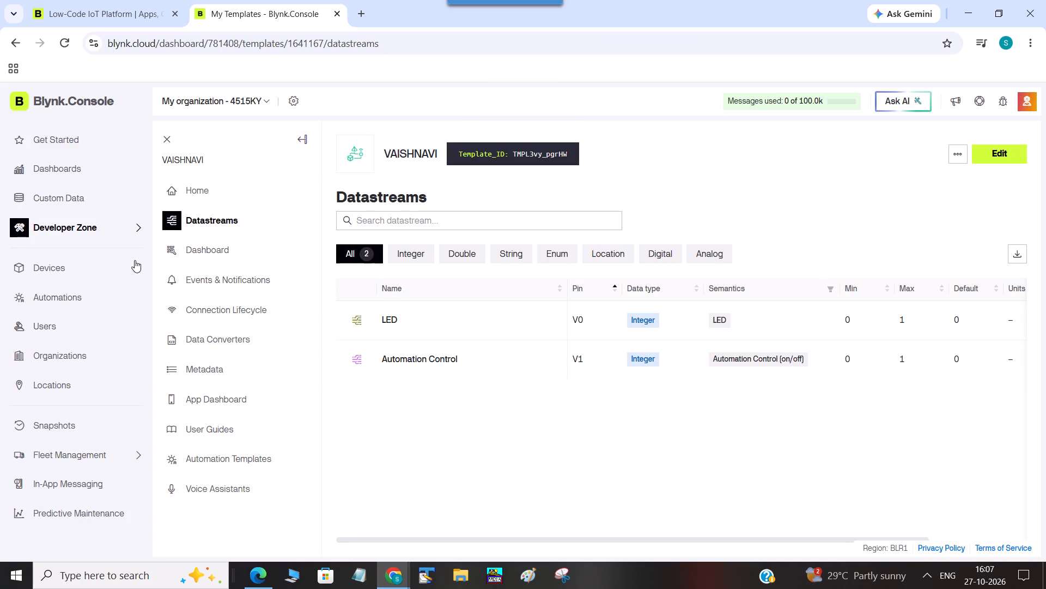
# Create a new device from the VAISHNAVI template, keeping the suggested device name.
pyautogui.click(33, 275)
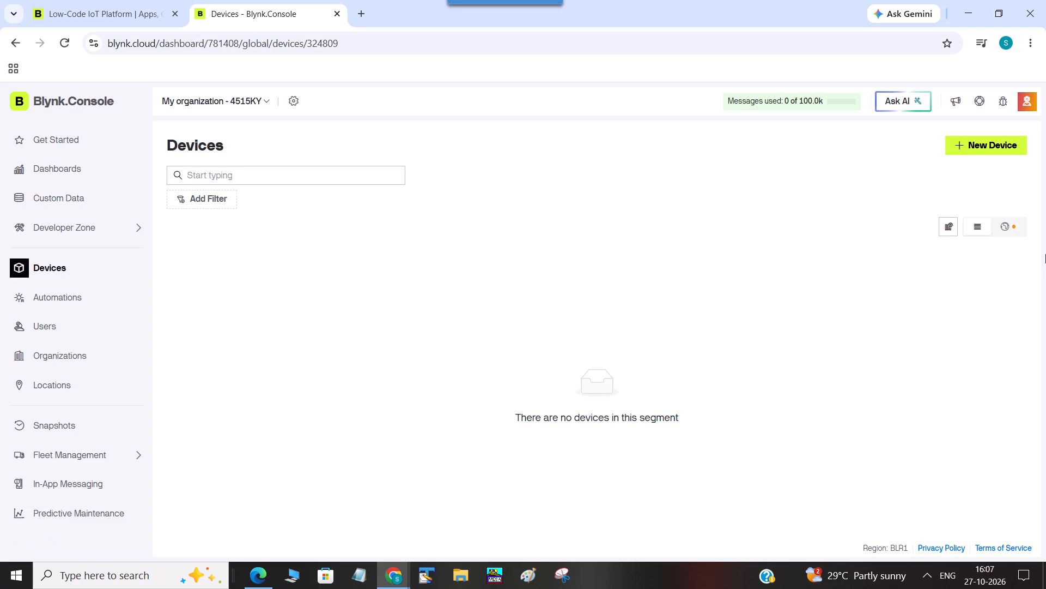
pyautogui.click(998, 147)
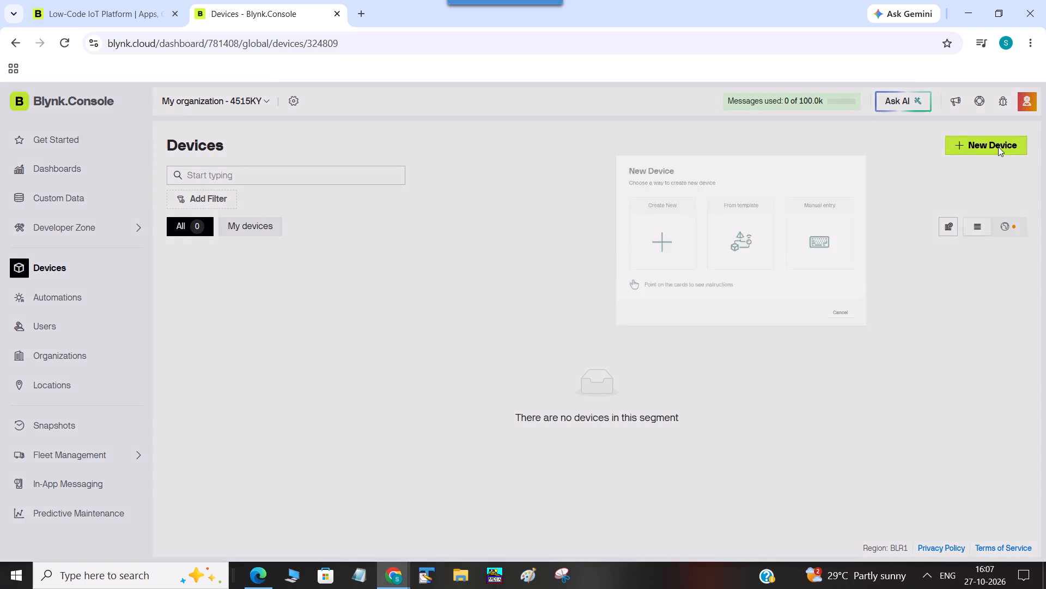
pyautogui.click(513, 297)
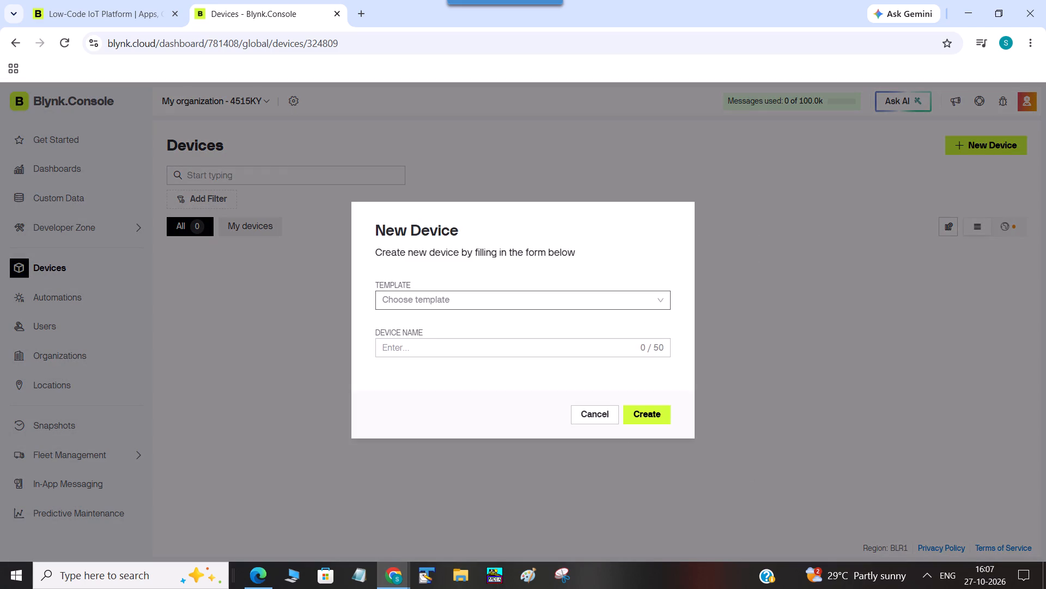
pyautogui.click(500, 303)
pyautogui.press('a')
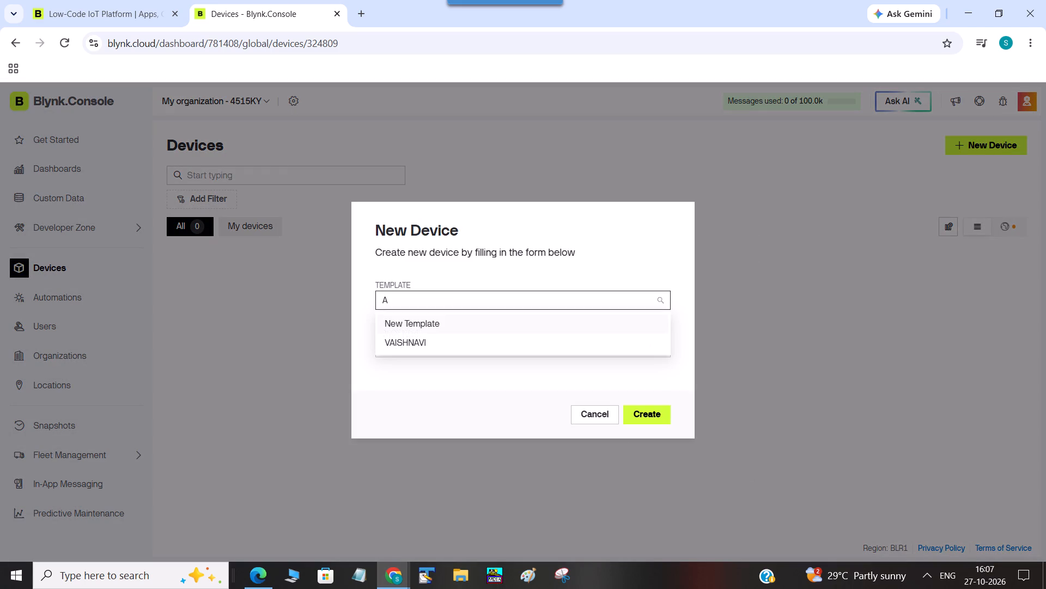
pyautogui.click(404, 345)
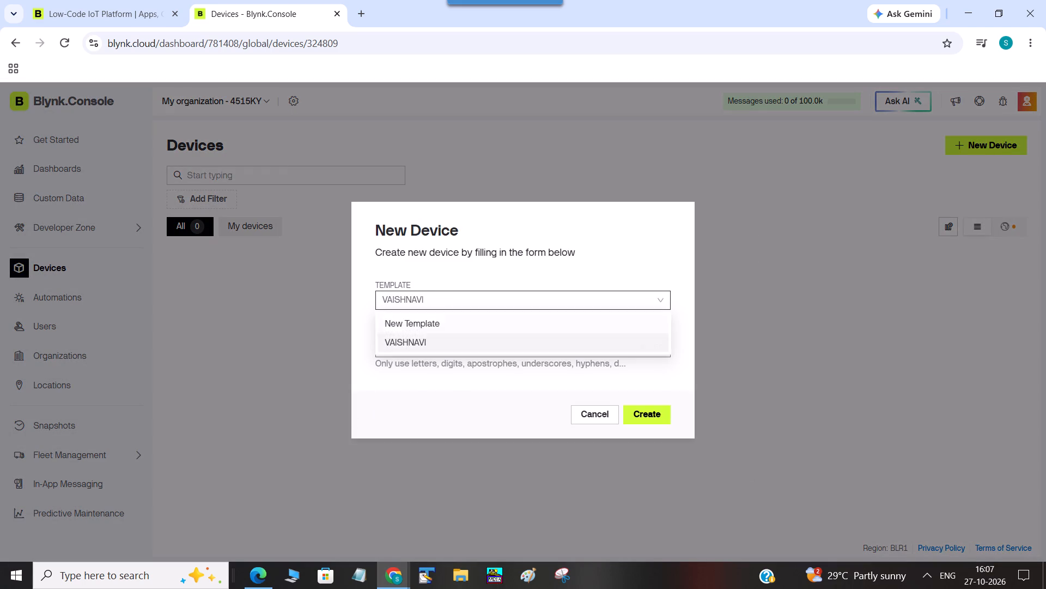
pyautogui.click(667, 419)
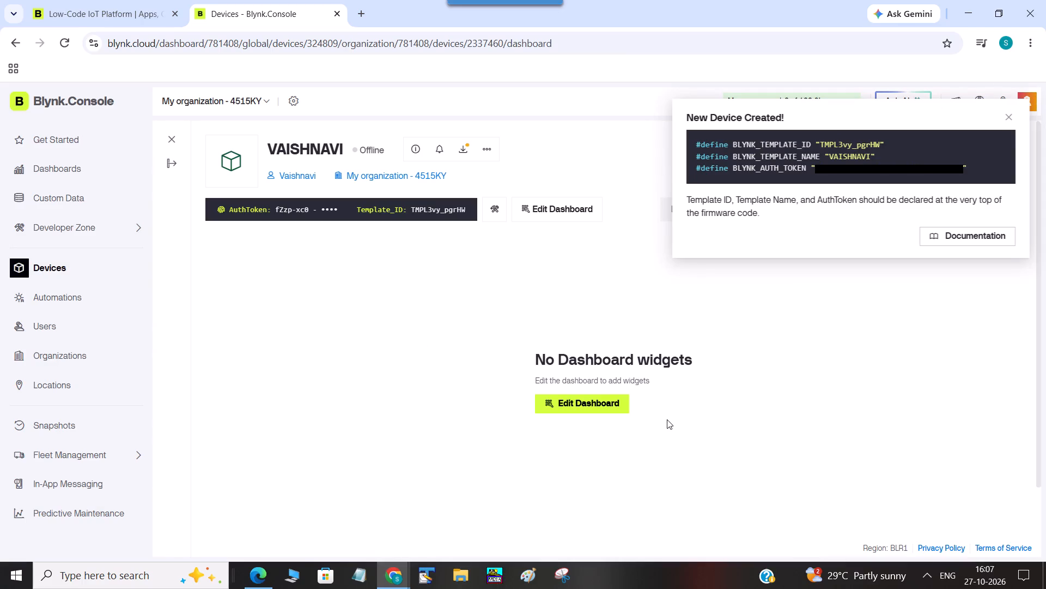
# Open the new device's dashboard for editing and place two Switch widgets on the empty canvas, the second diagonally below the first.
pyautogui.click(608, 400)
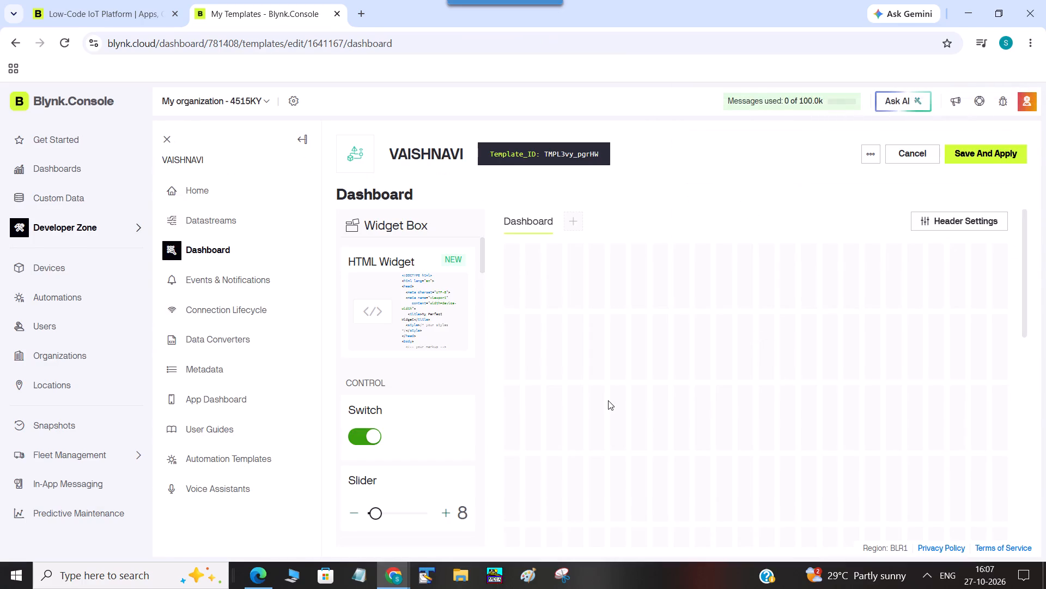
pyautogui.click(388, 413)
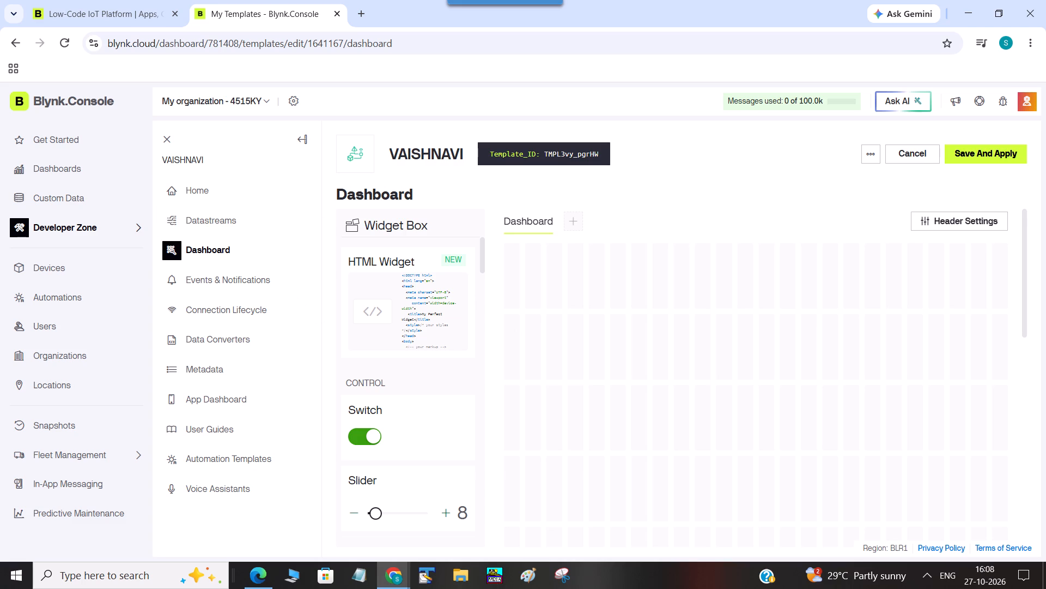
pyautogui.moveTo(409, 423); pyautogui.dragTo(545, 307)
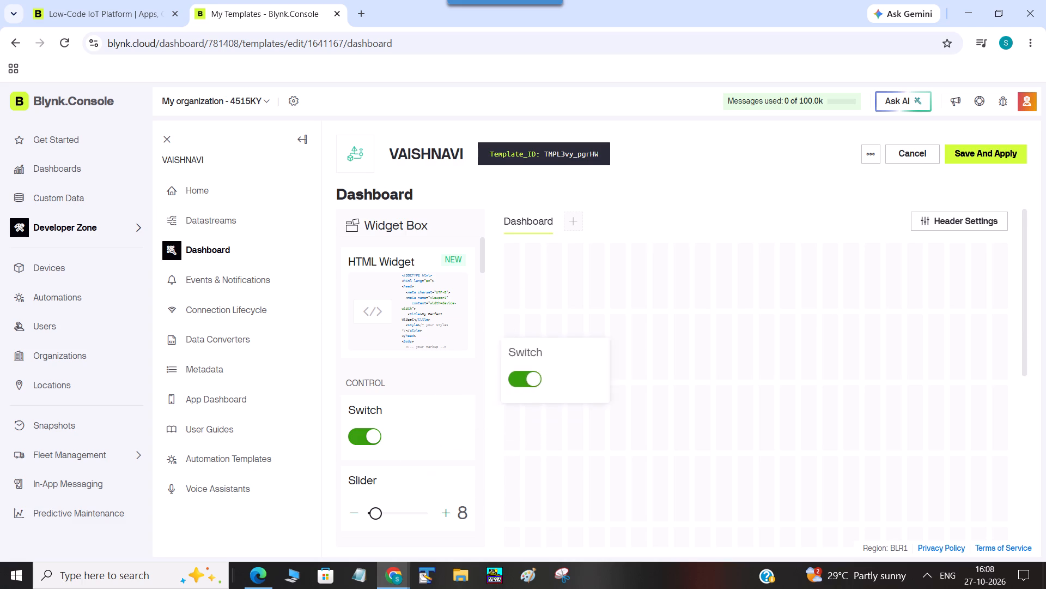
pyautogui.moveTo(545, 307); pyautogui.dragTo(568, 262)
pyautogui.moveTo(408, 431); pyautogui.dragTo(668, 344)
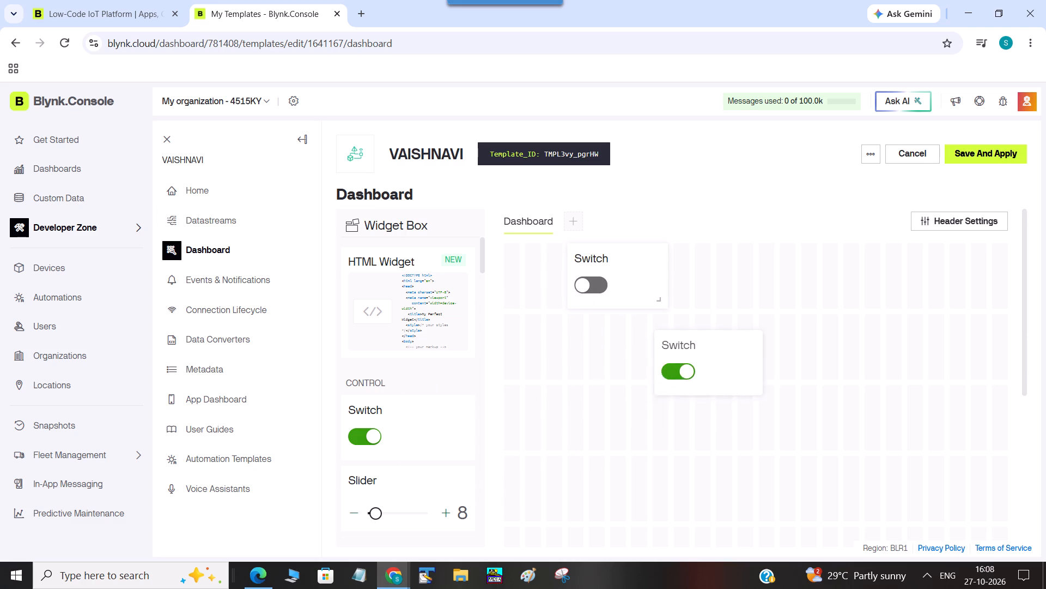
# Link the upper Switch widget to the LED (V0) datastream and save its settings.
pyautogui.click(624, 267)
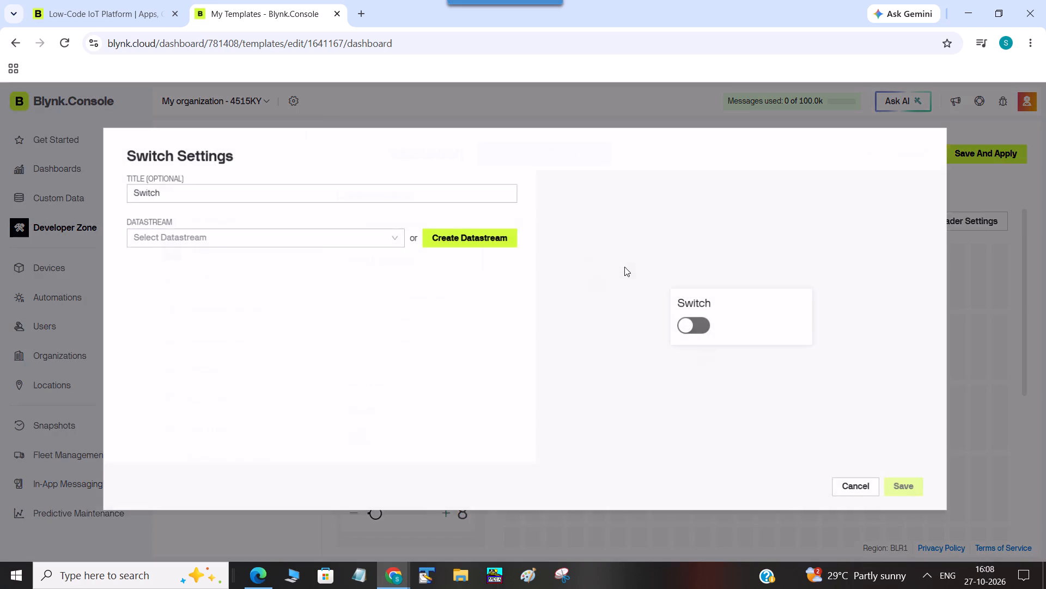
pyautogui.click(248, 187)
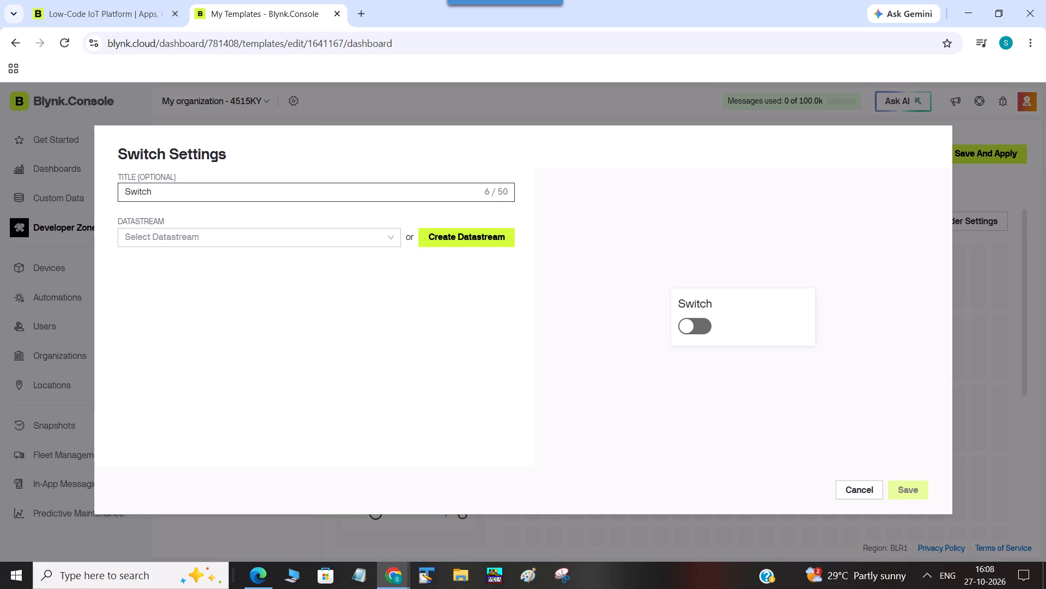
pyautogui.click(238, 232)
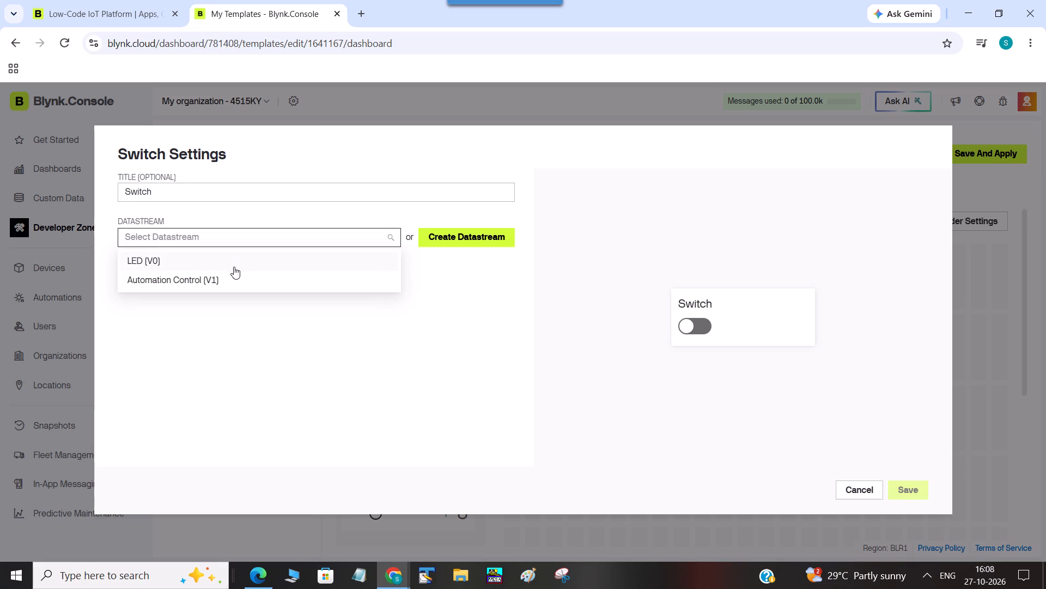
pyautogui.click(234, 267)
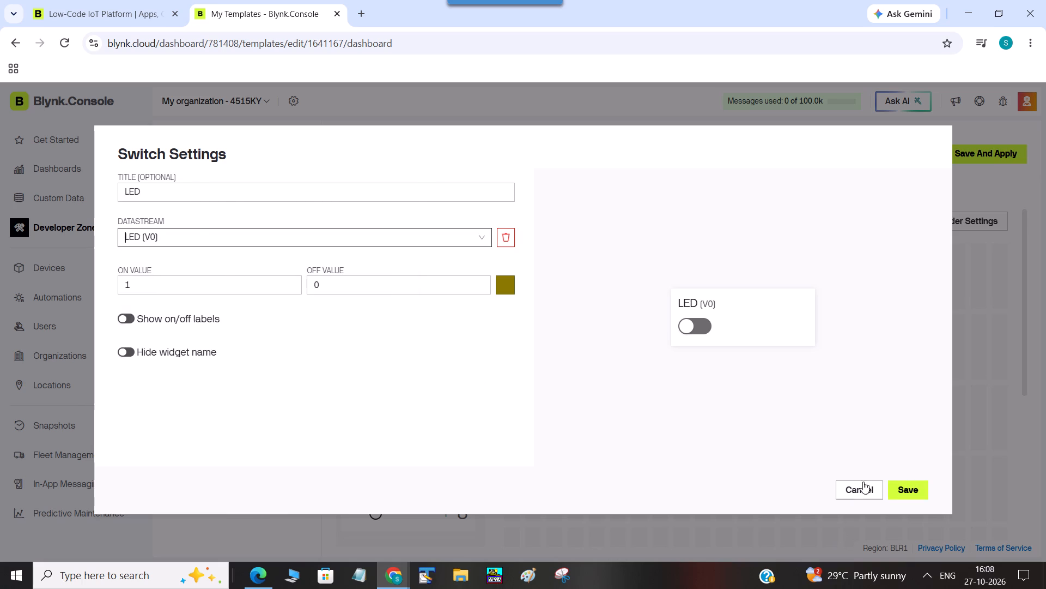
pyautogui.click(910, 480)
pyautogui.click(910, 492)
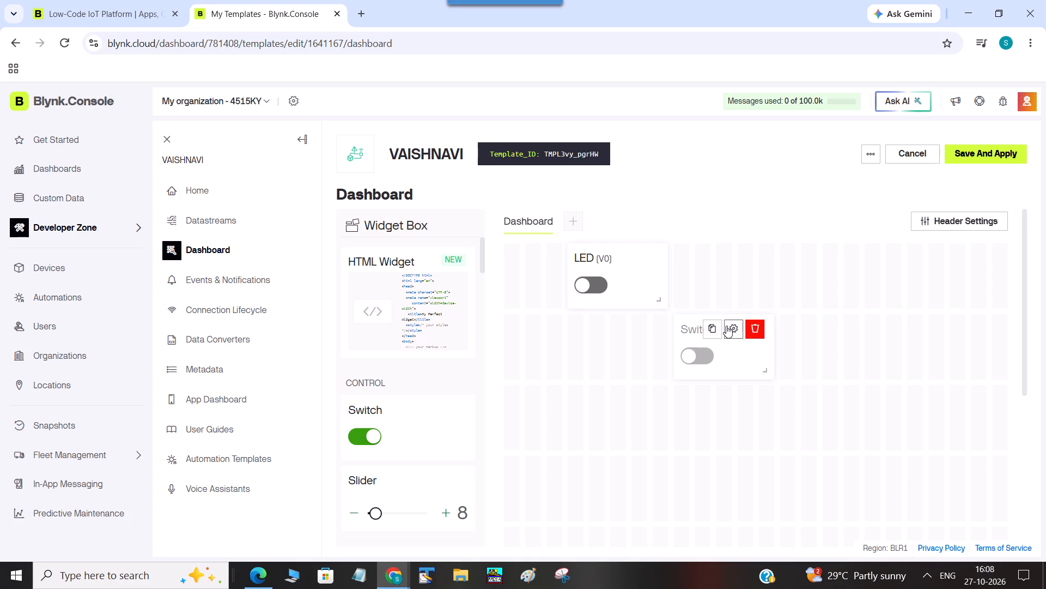
# Link the lower Switch widget to the Automation Control (V1) datastream and save its settings.
pyautogui.click(727, 326)
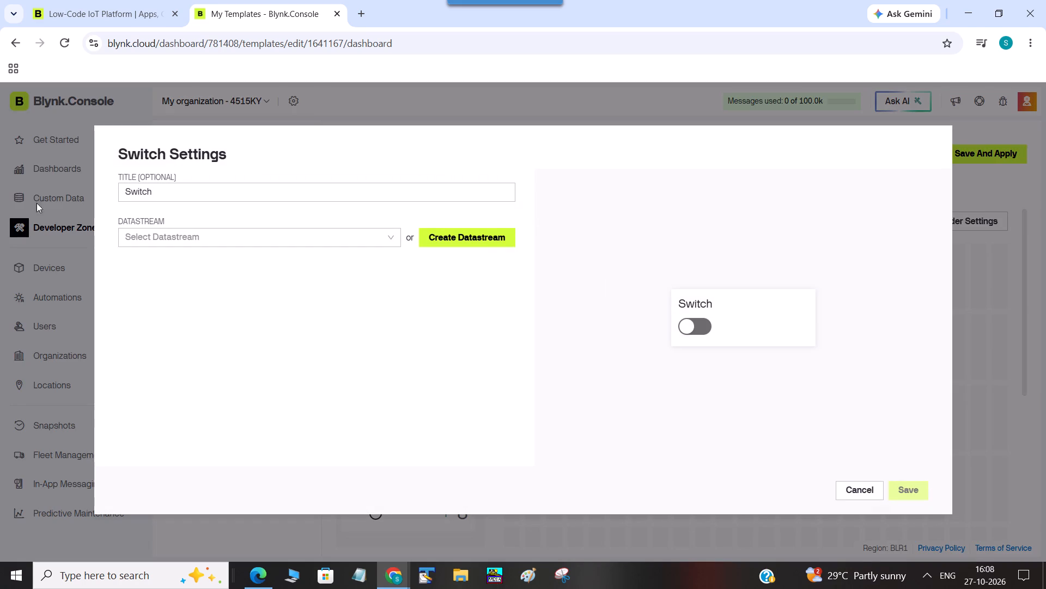
pyautogui.click(204, 241)
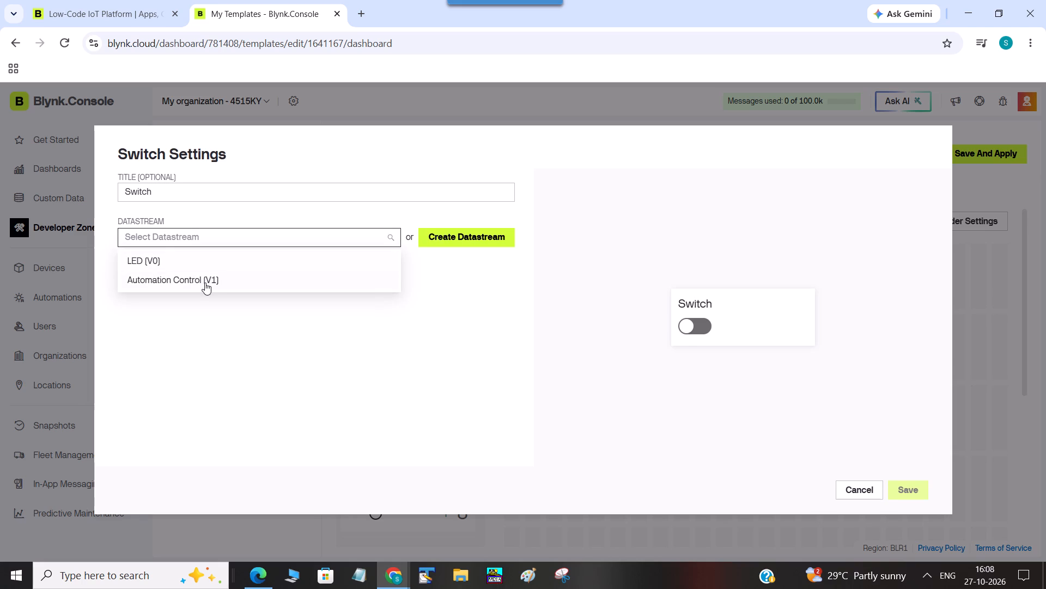
pyautogui.click(205, 283)
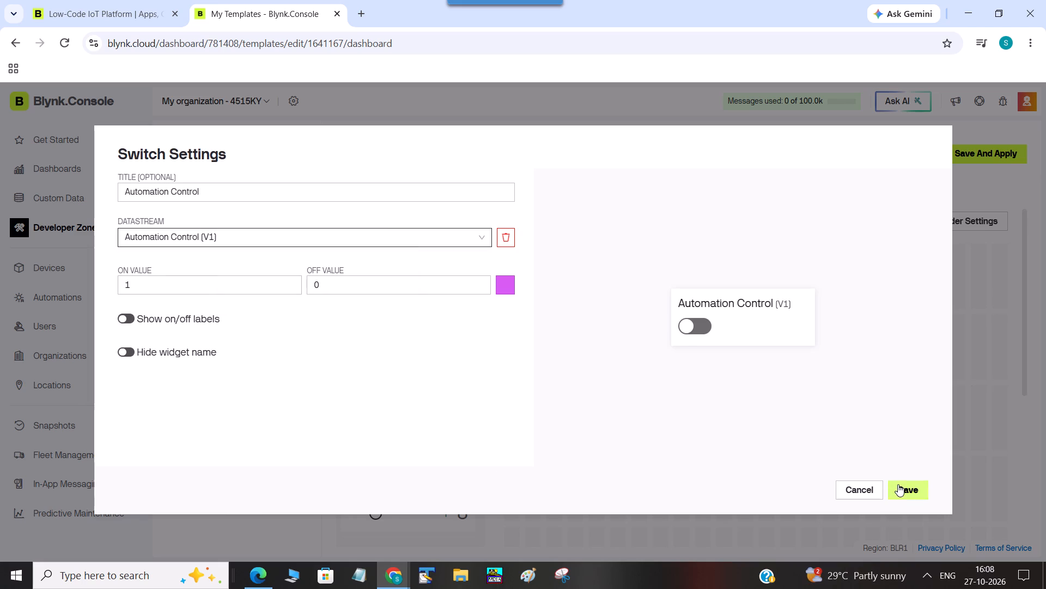
pyautogui.click(898, 484)
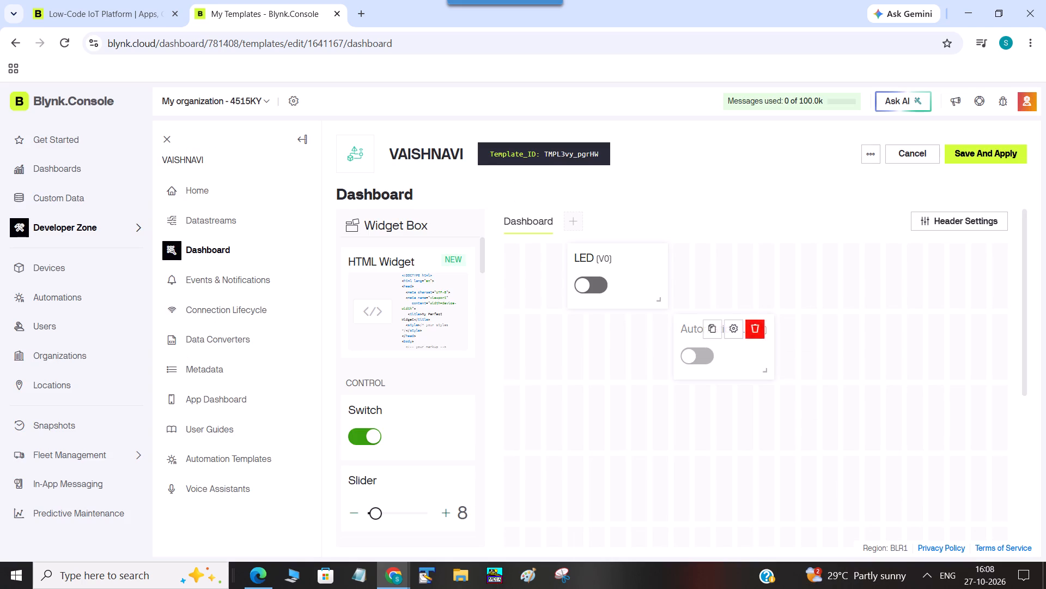
# Save the edited dashboard and apply it to the VAISHNAVI device.
pyautogui.click(1011, 147)
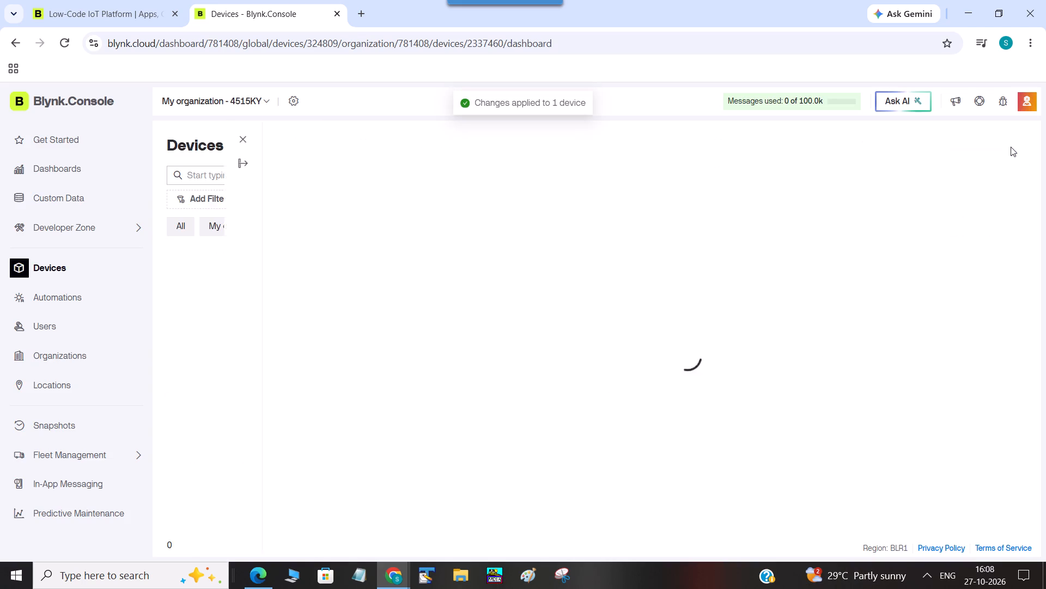
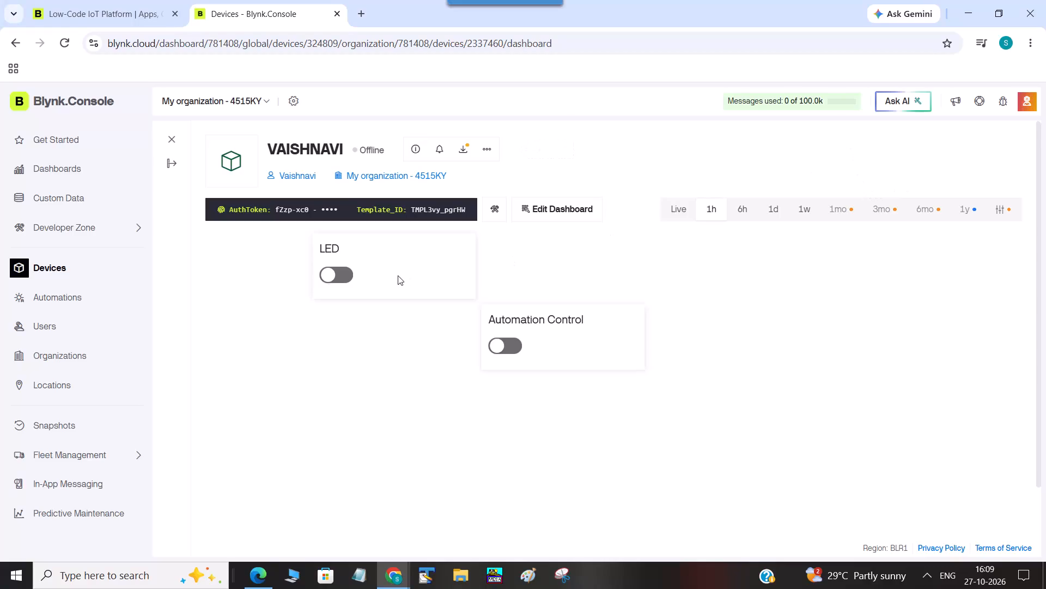
# Test the LED switch and the Automation Control switch on the device dashboard by turning each on and back off.
pyautogui.click(350, 272)
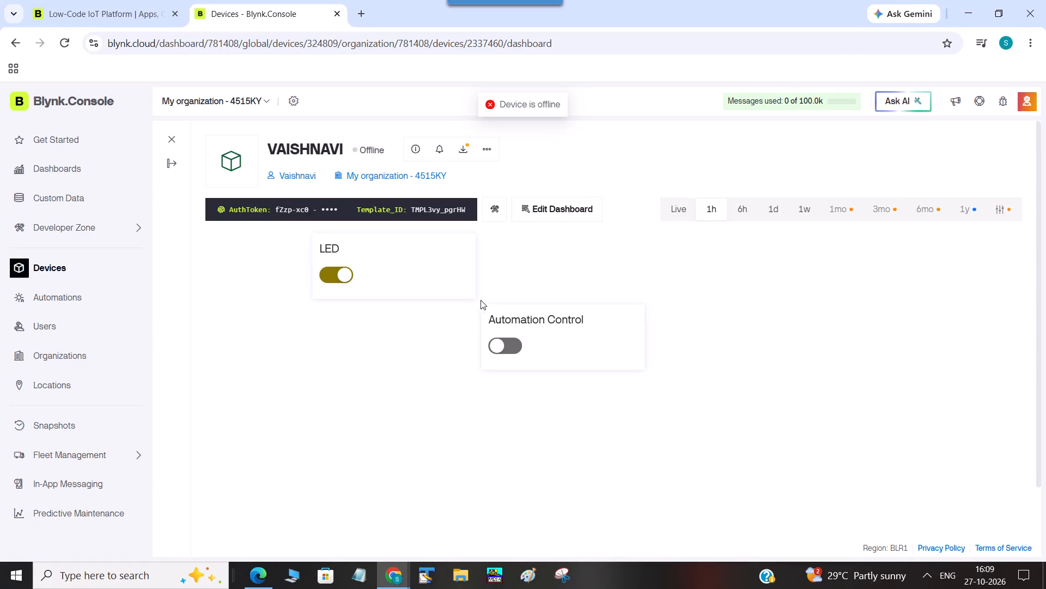
pyautogui.click(333, 272)
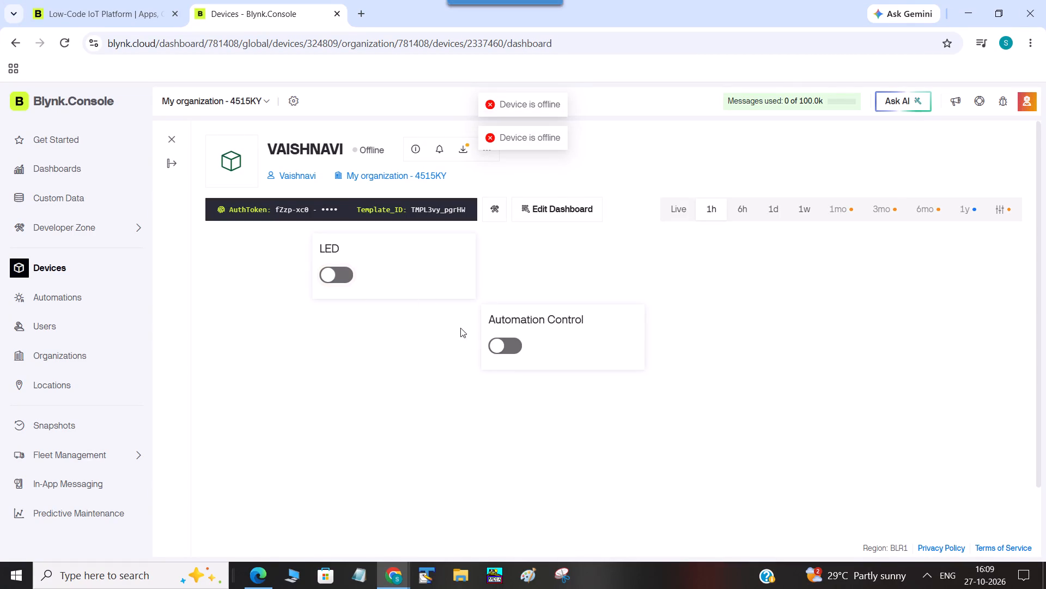
pyautogui.click(500, 351)
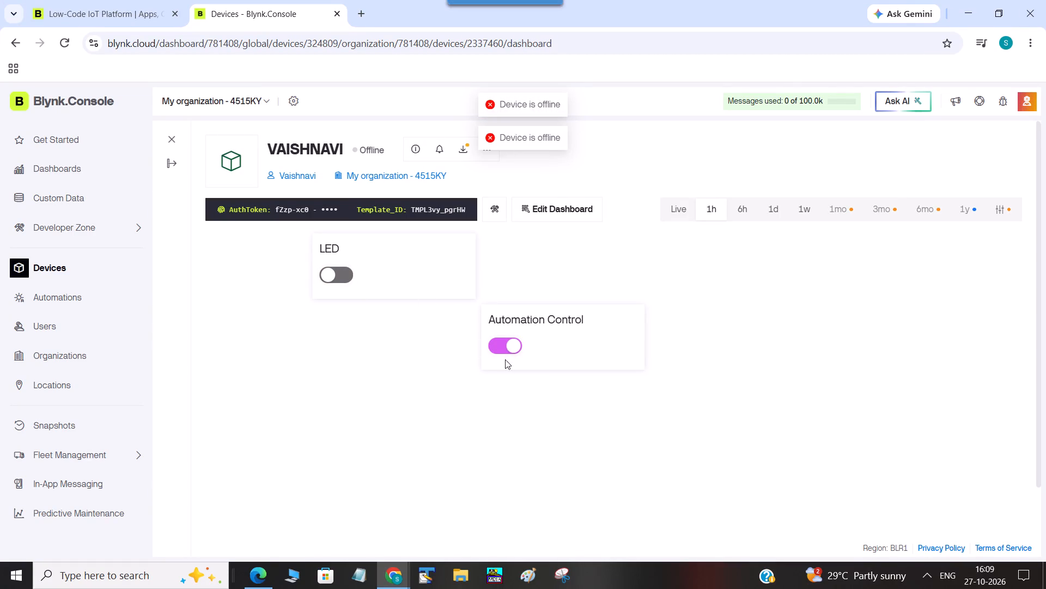
pyautogui.click(509, 349)
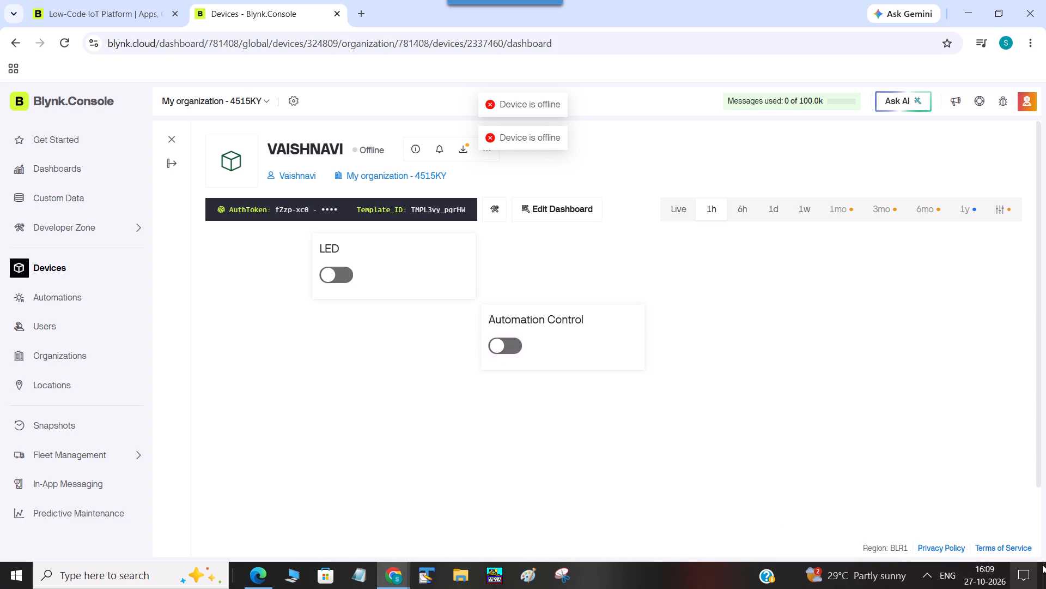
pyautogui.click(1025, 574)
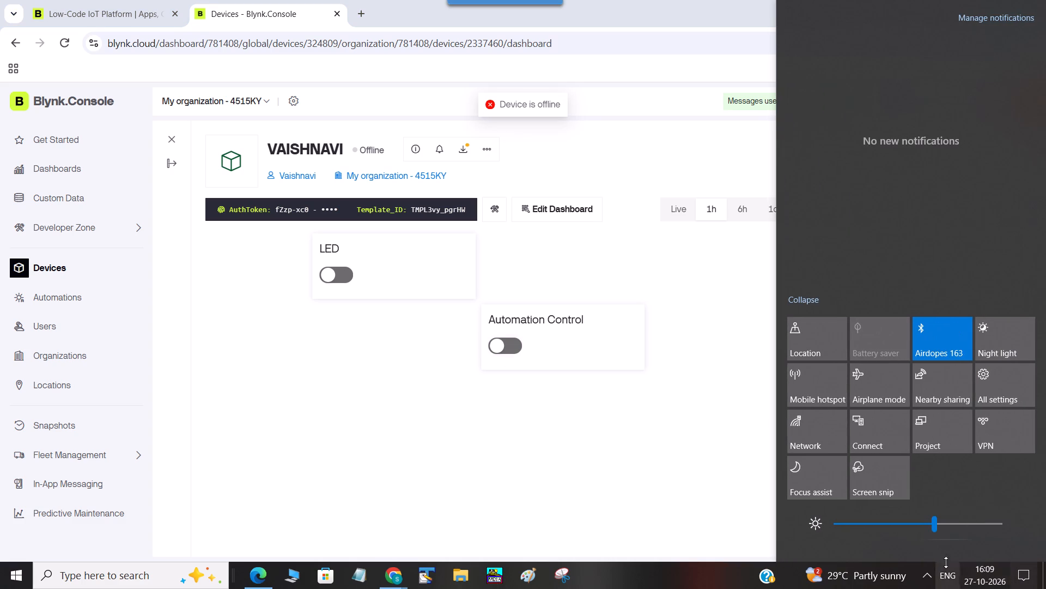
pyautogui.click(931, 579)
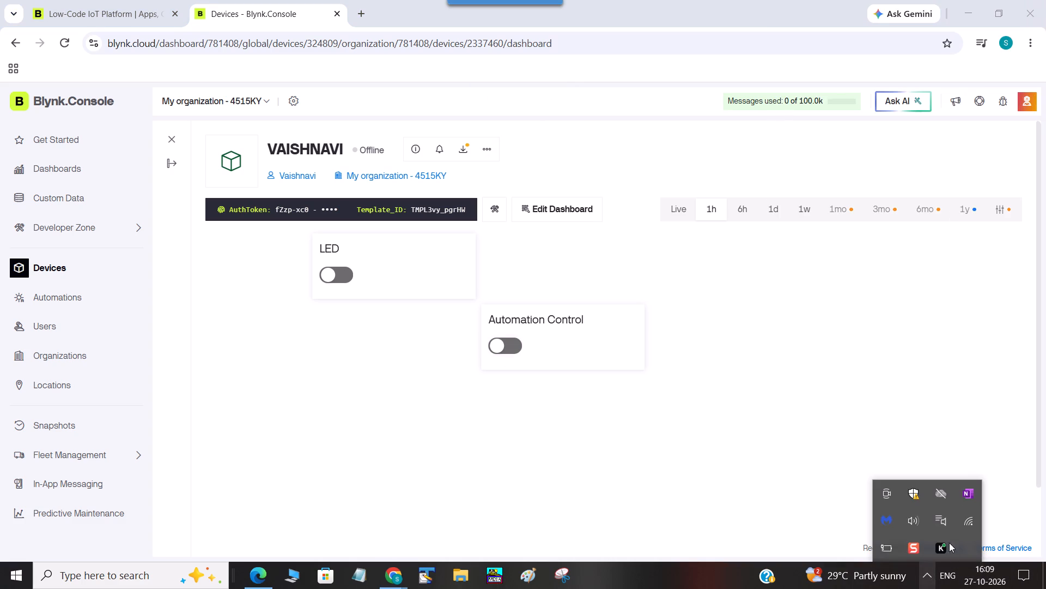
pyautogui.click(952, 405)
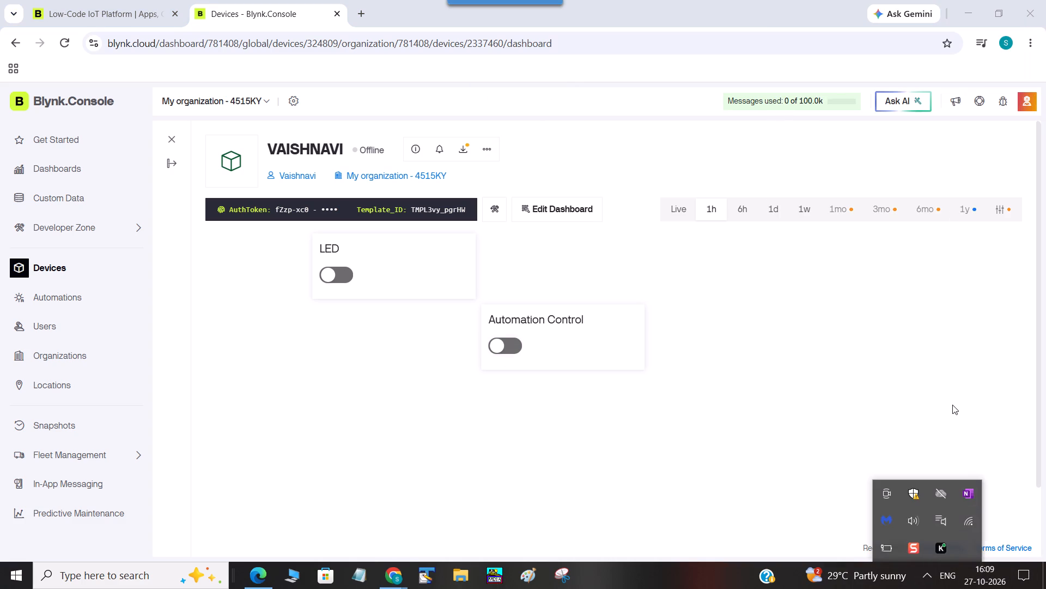
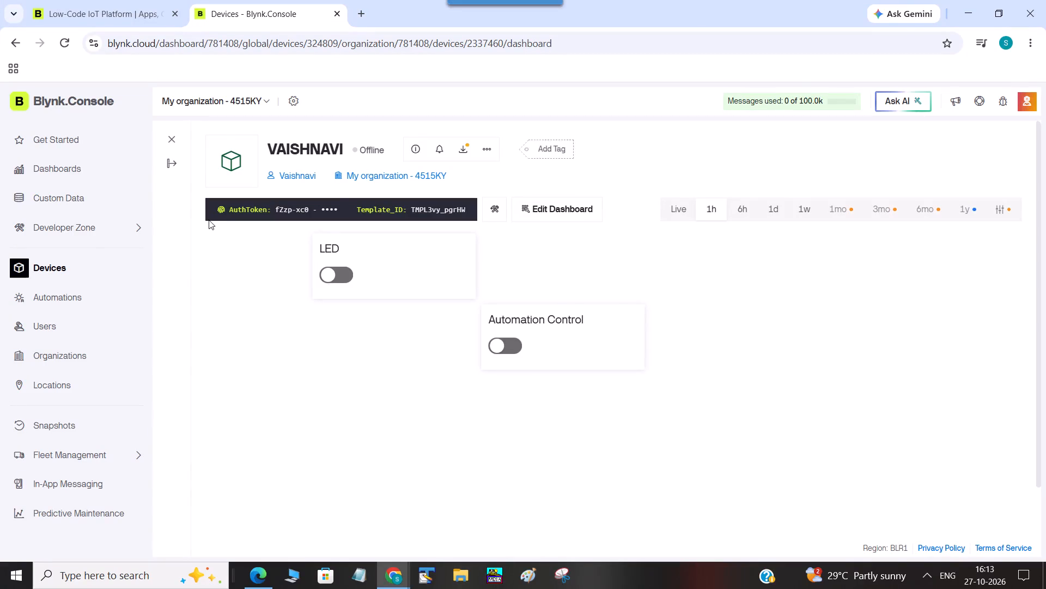
# Go back to the VAISHNAVI template in the Developer Zone and open its device's dashboard from there.
pyautogui.click(62, 270)
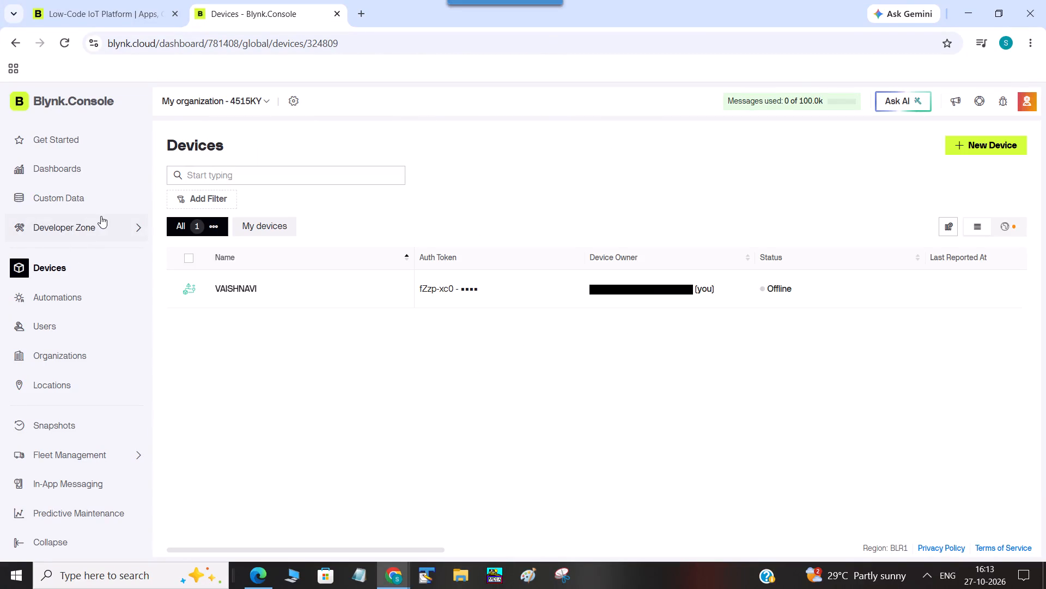
pyautogui.click(101, 217)
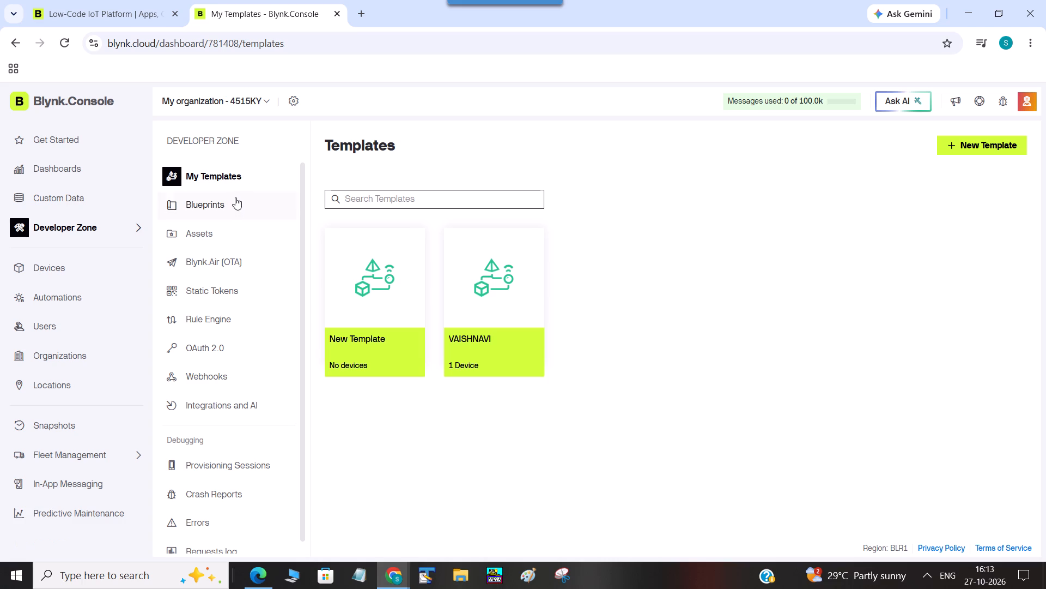
pyautogui.click(508, 368)
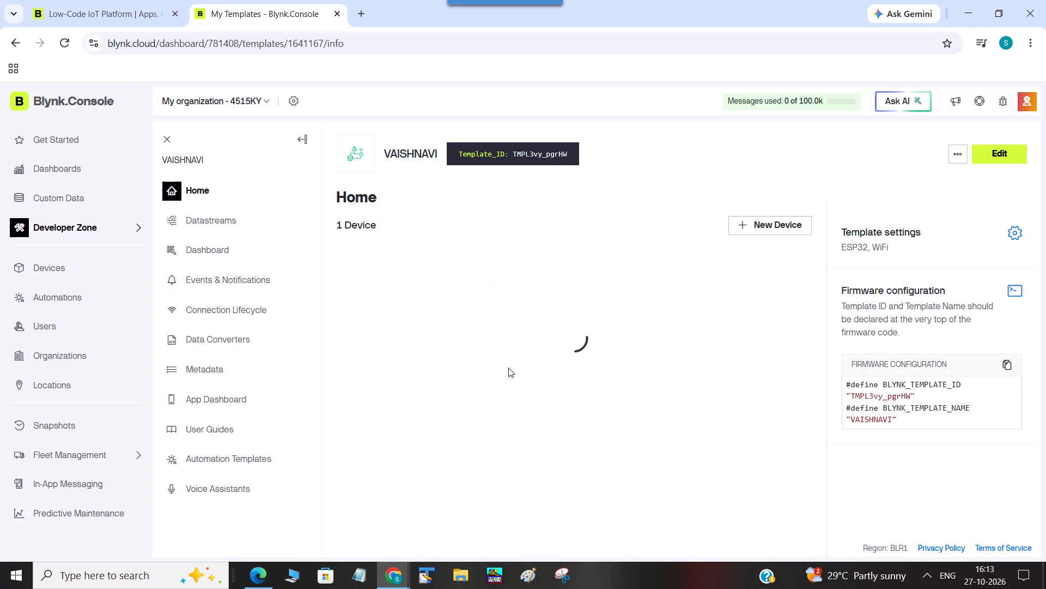
pyautogui.click(455, 290)
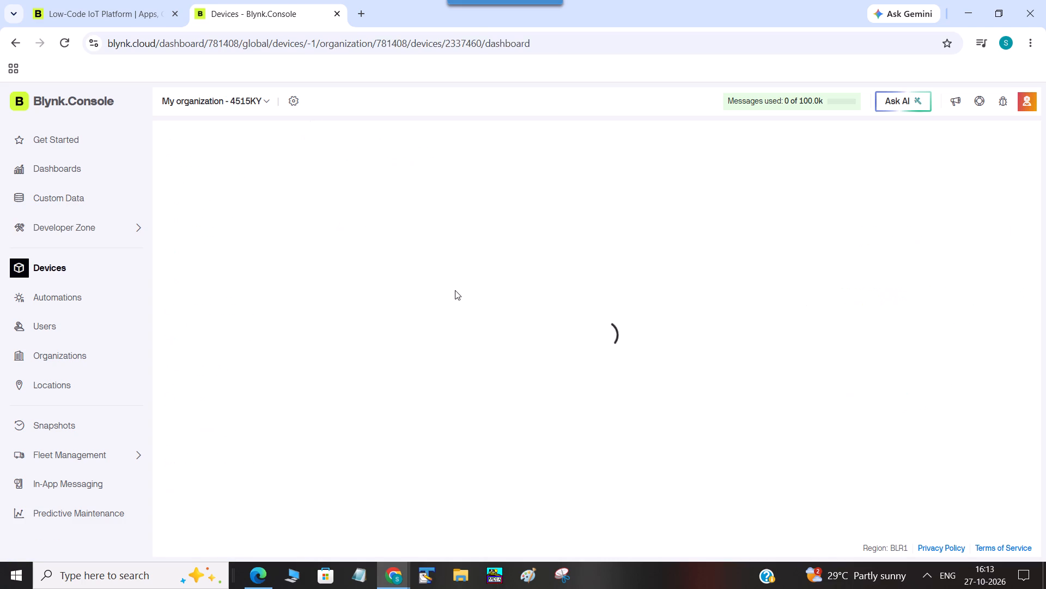
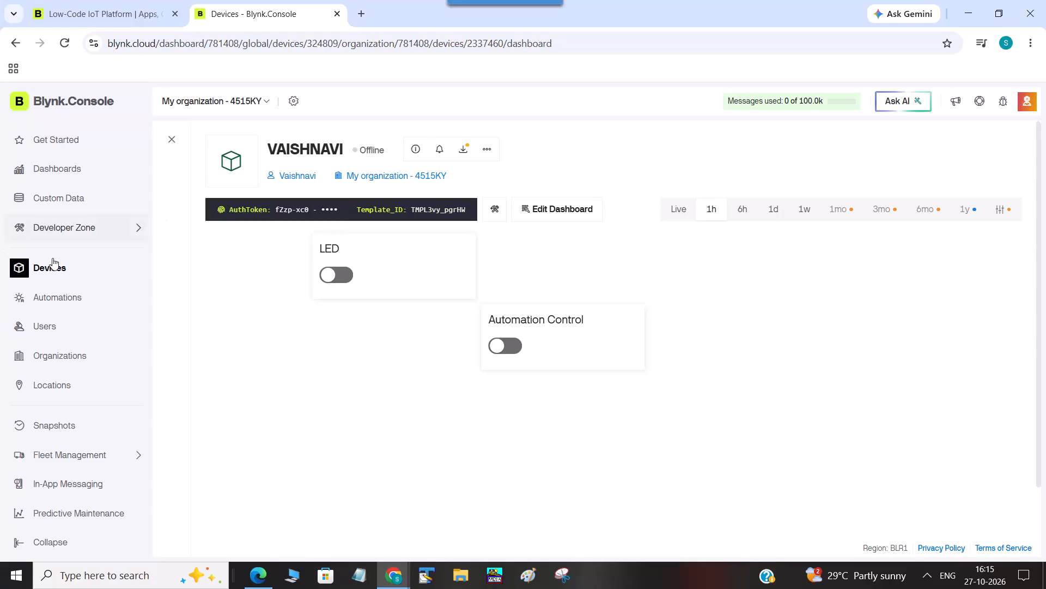
pyautogui.click(139, 225)
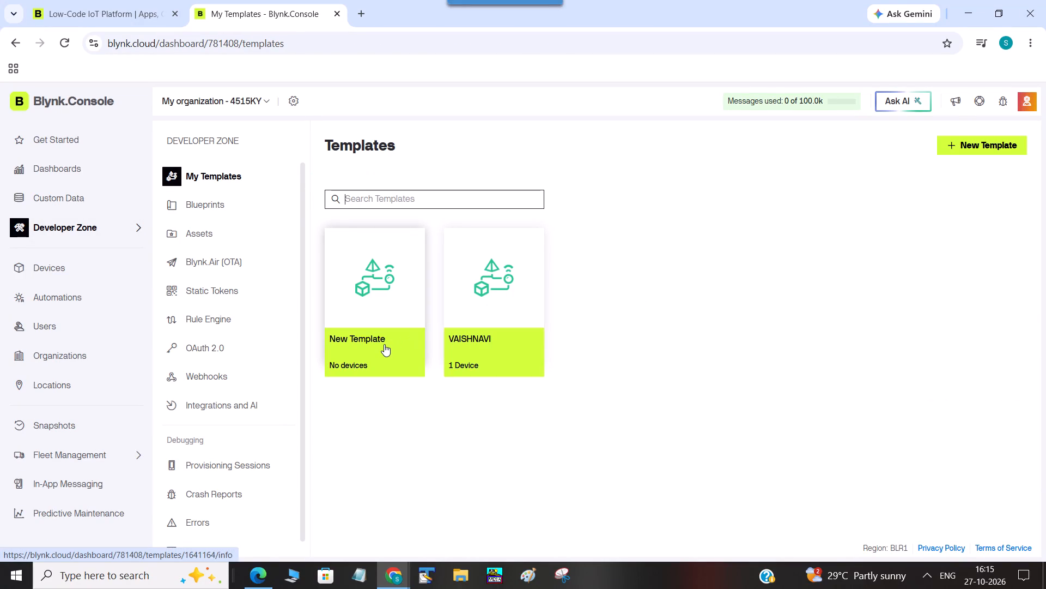
pyautogui.click(522, 351)
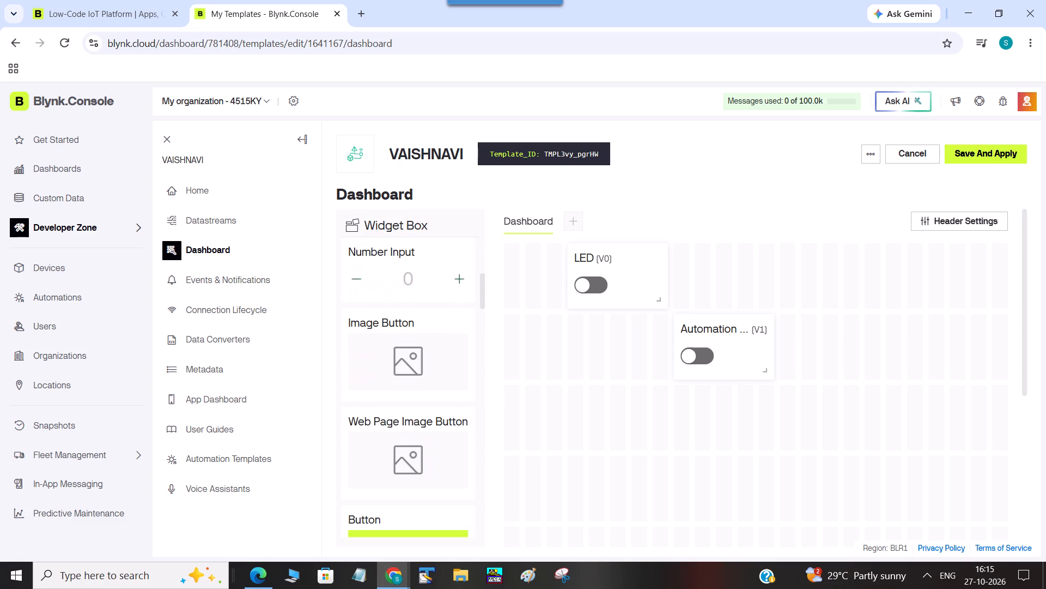
pyautogui.click(228, 225)
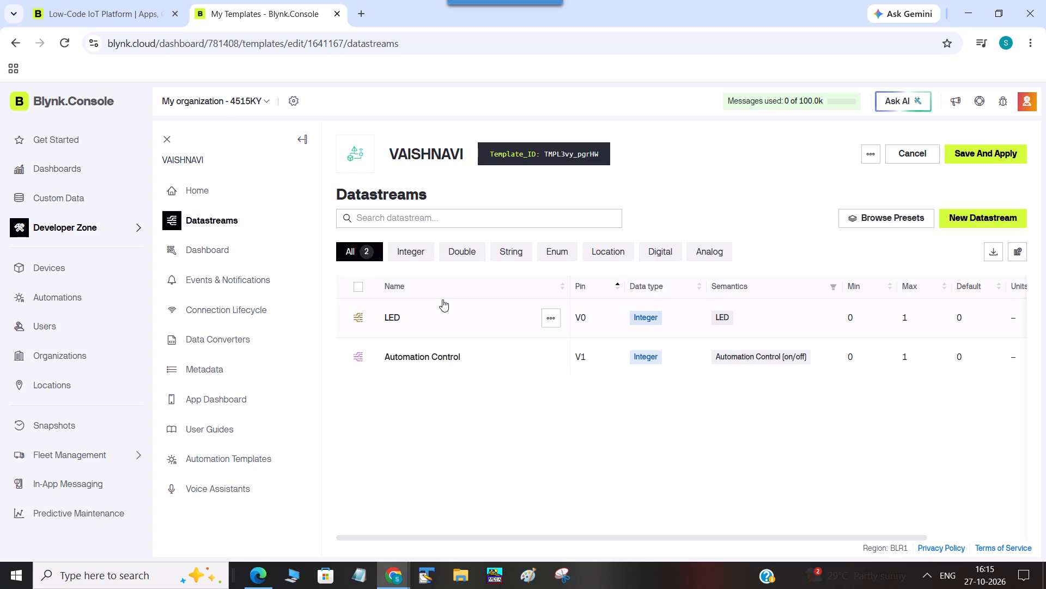
pyautogui.click(970, 149)
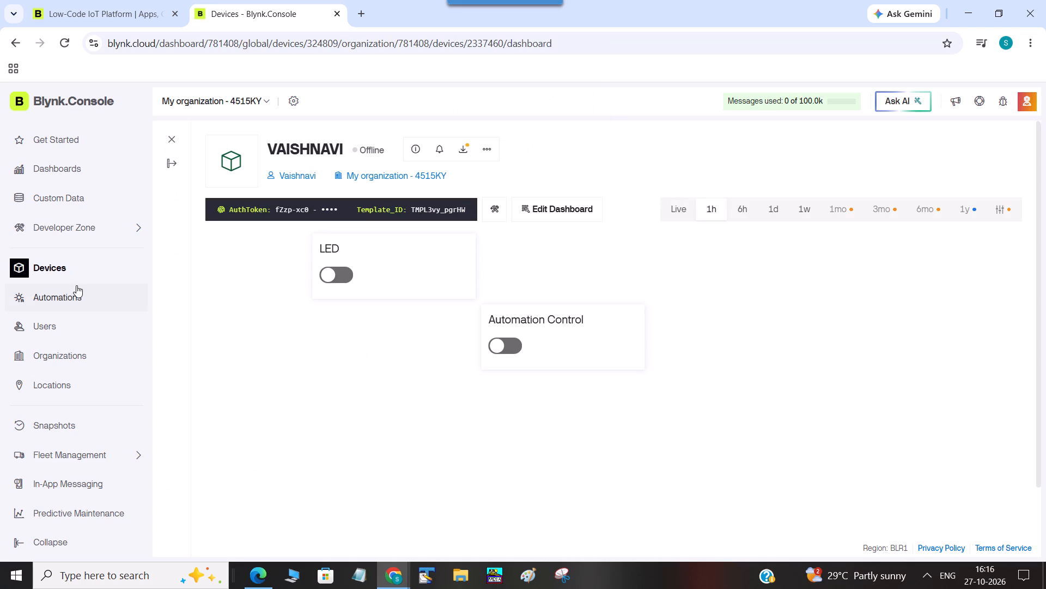
# Reopen the VAISHNAVI template from the Developer Zone and bring up its device's dashboard again.
pyautogui.click(94, 229)
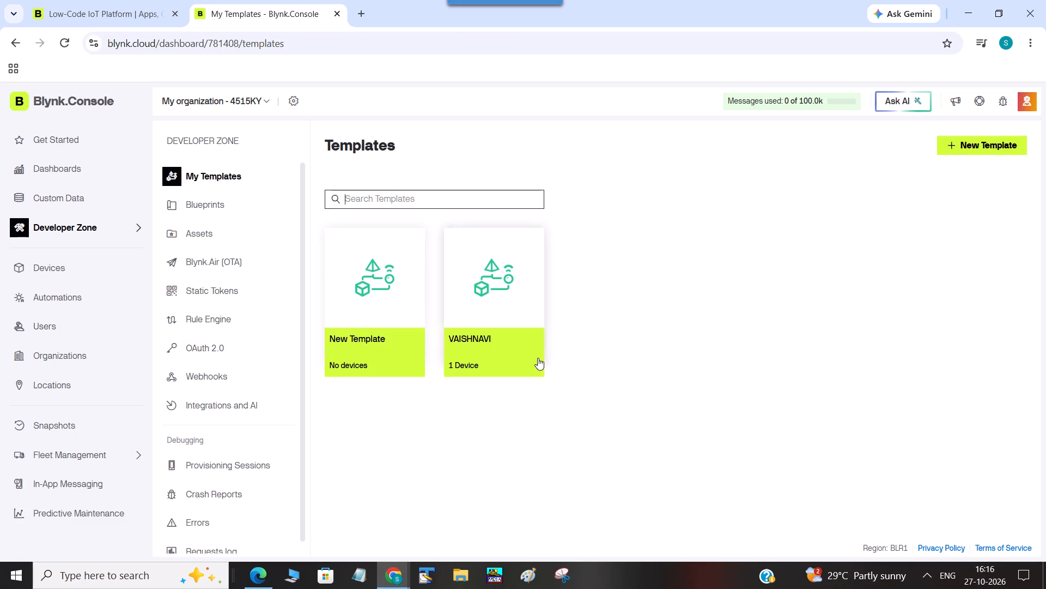
pyautogui.click(535, 354)
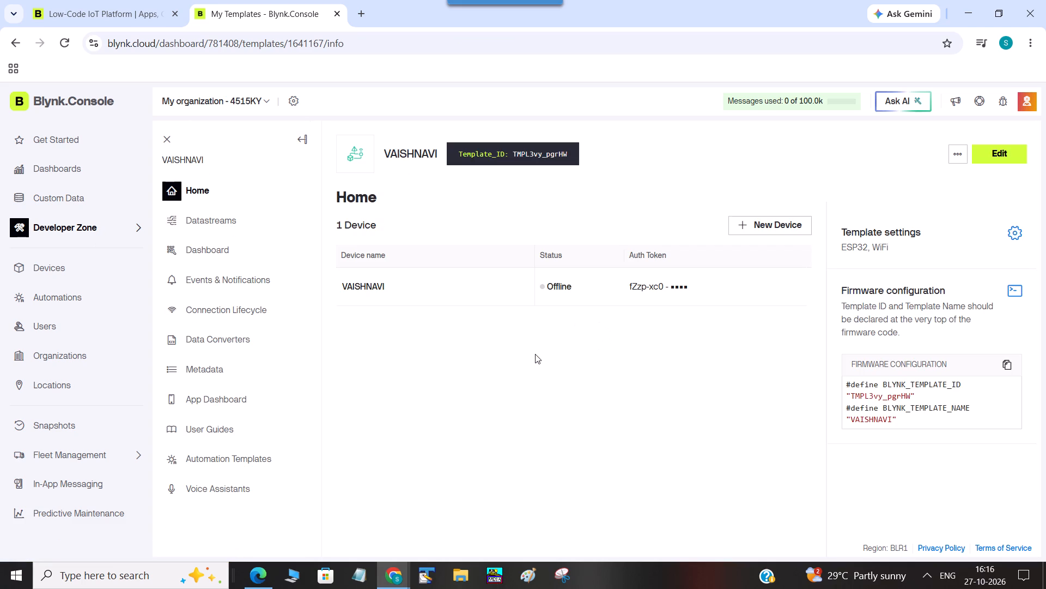
pyautogui.click(667, 298)
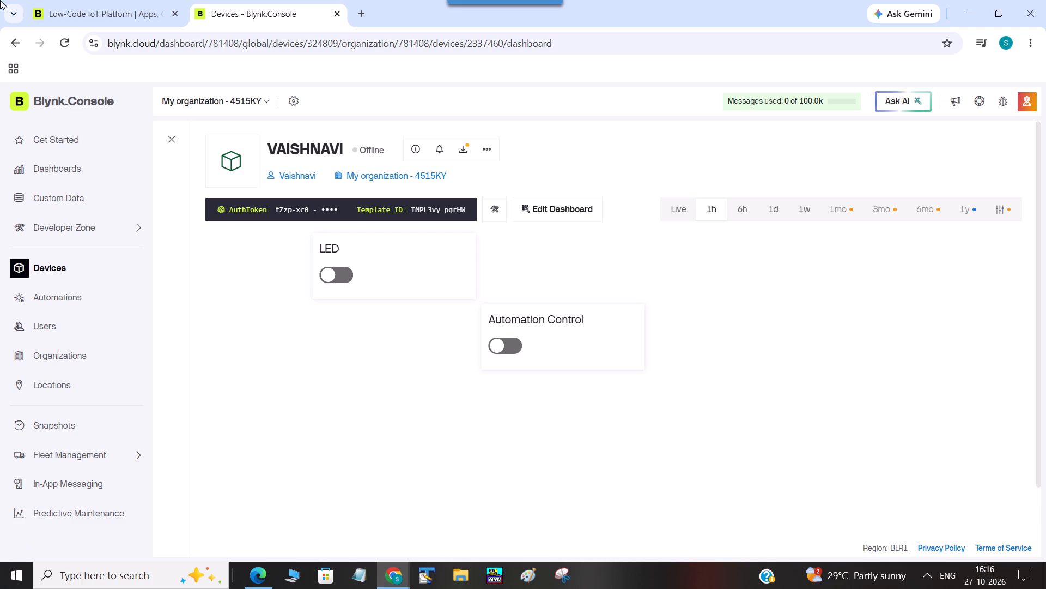
# Reload the VAISHNAVI device's dashboard page.
pyautogui.hotkey('ctrl', 'r')
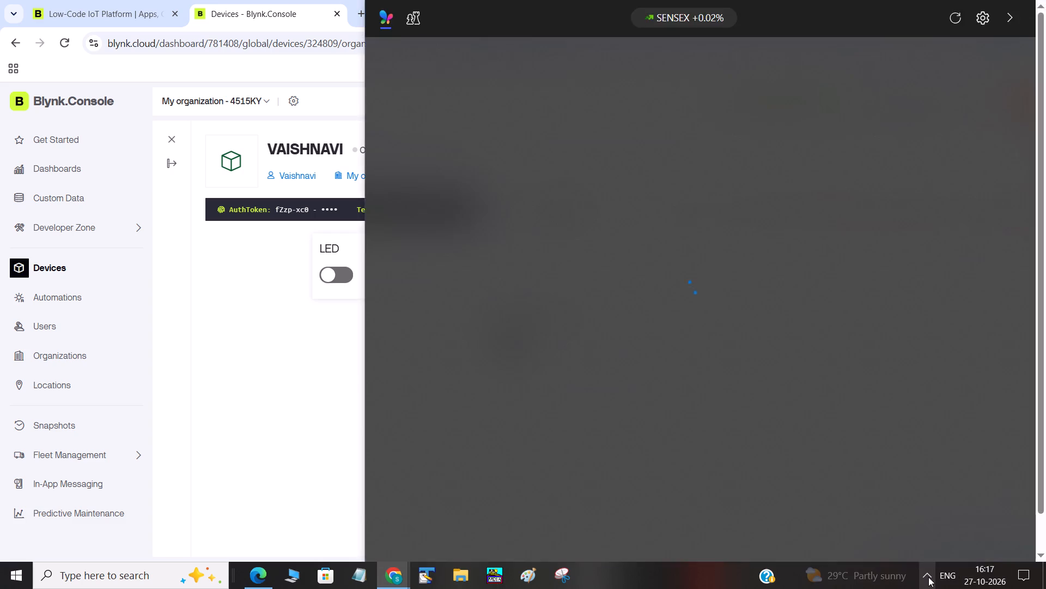
# Check the computer's Wi-Fi connection in the Windows network list, then return to the device dashboard.
pyautogui.click(928, 577)
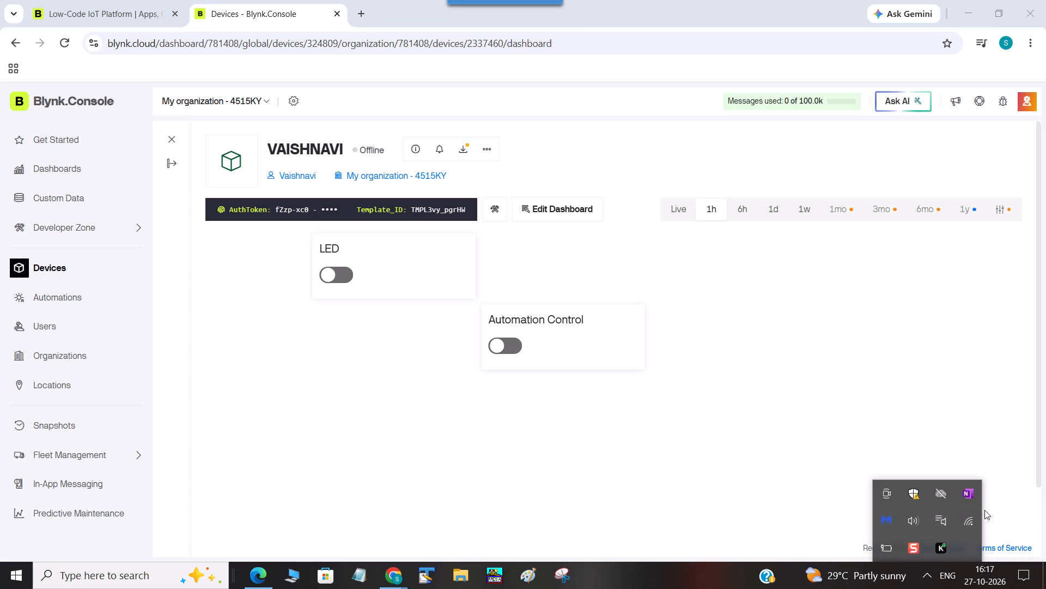
pyautogui.click(970, 519)
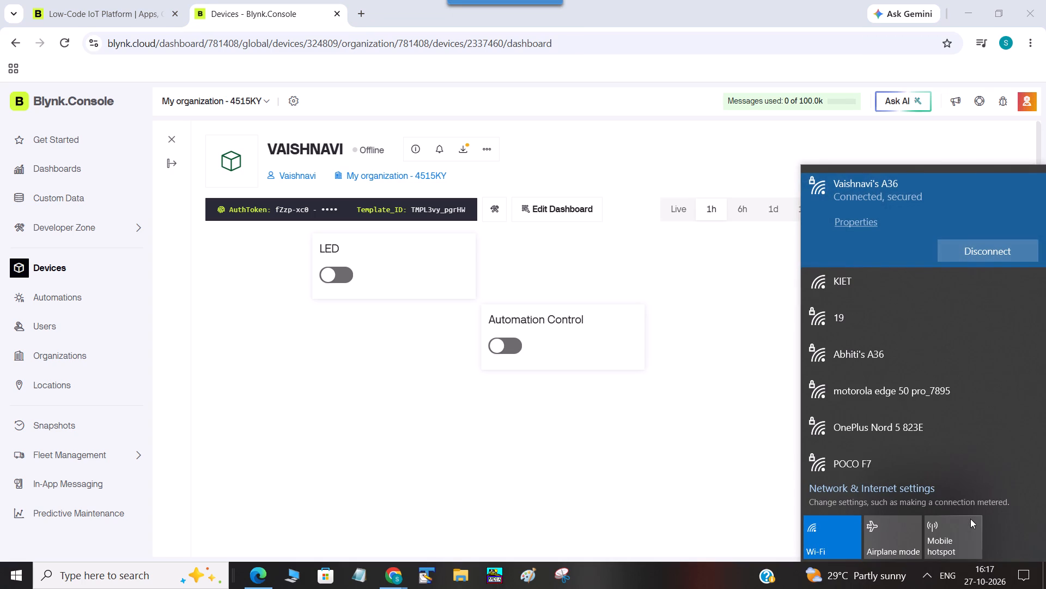
pyautogui.click(294, 412)
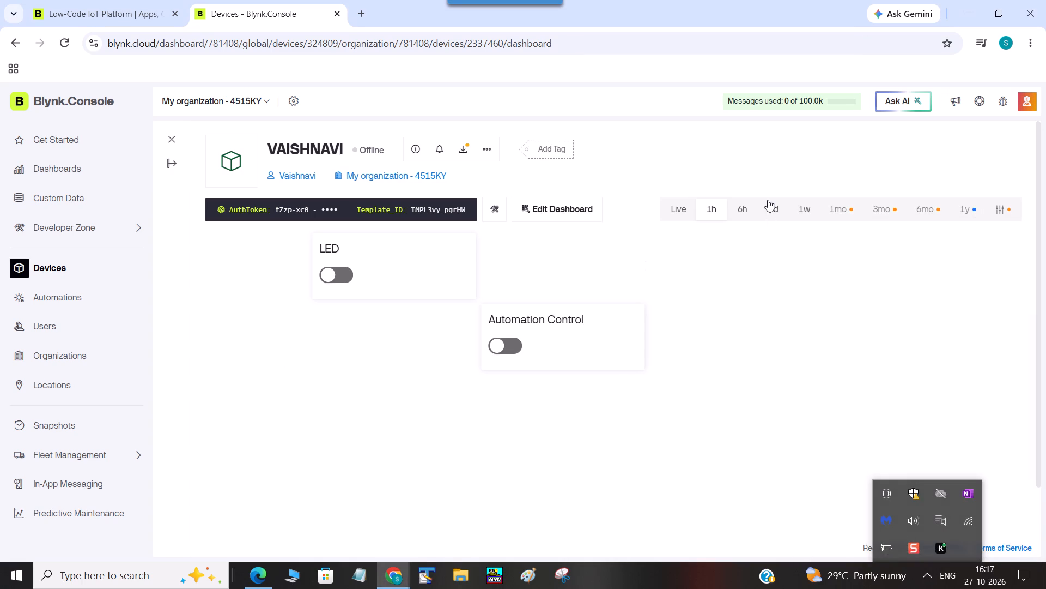
pyautogui.click(558, 482)
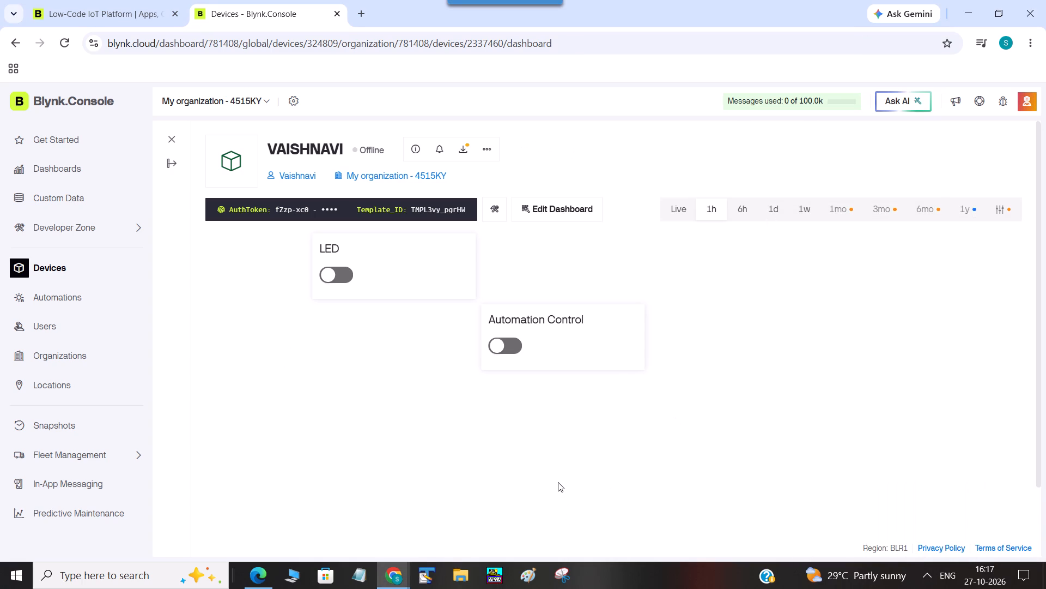
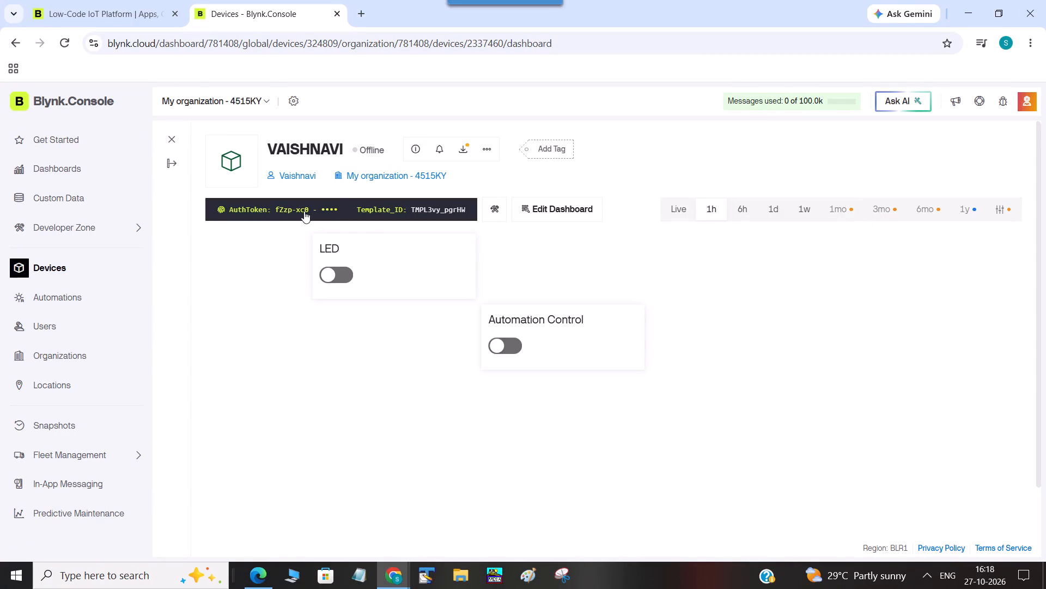
# Open the VAISHNAVI template from the Developer Zone and review its datastreams.
pyautogui.click(64, 238)
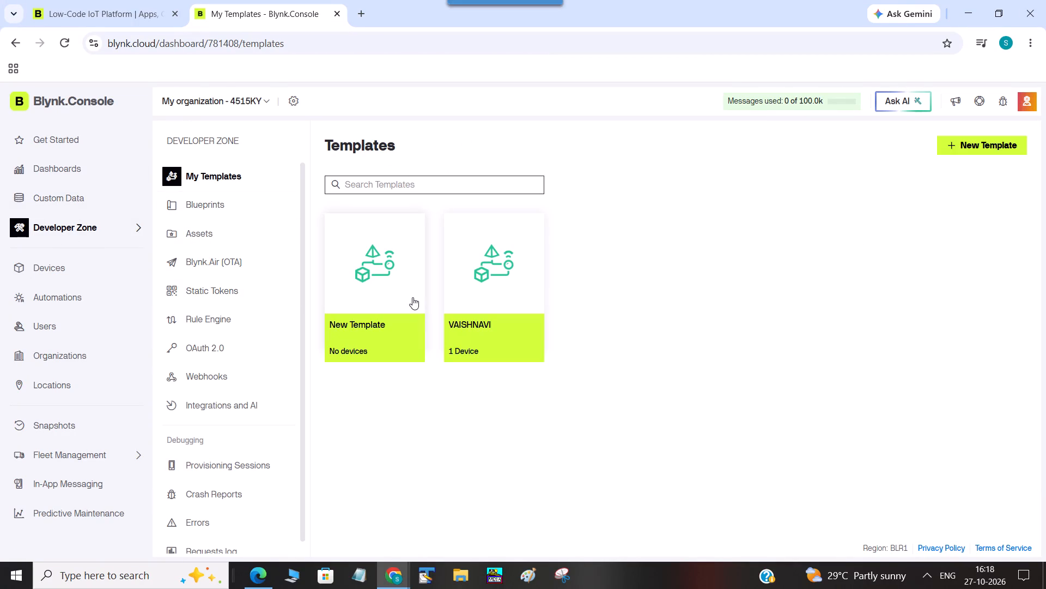
pyautogui.click(467, 291)
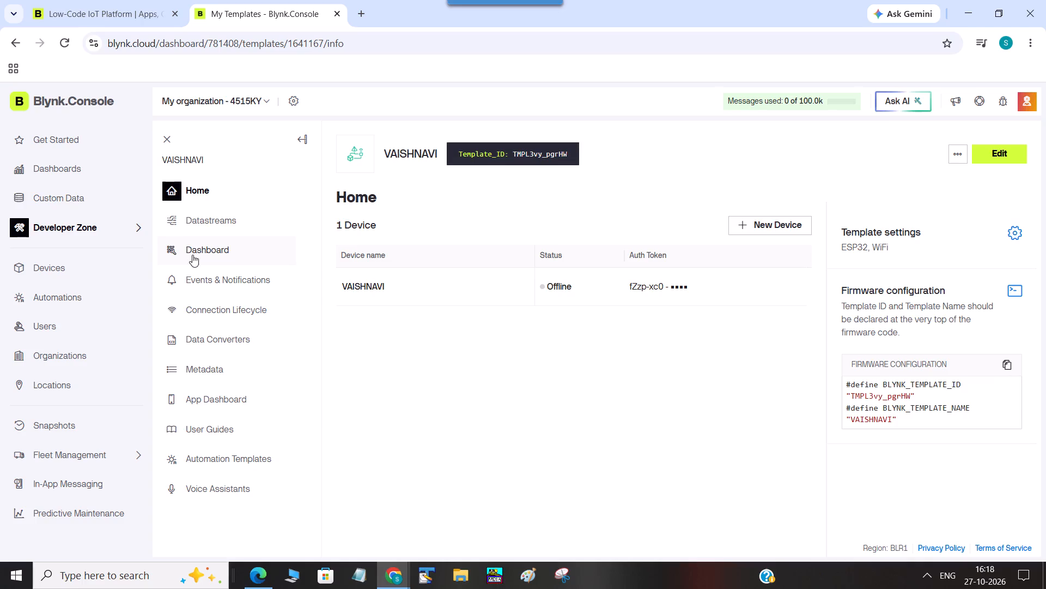
pyautogui.click(199, 210)
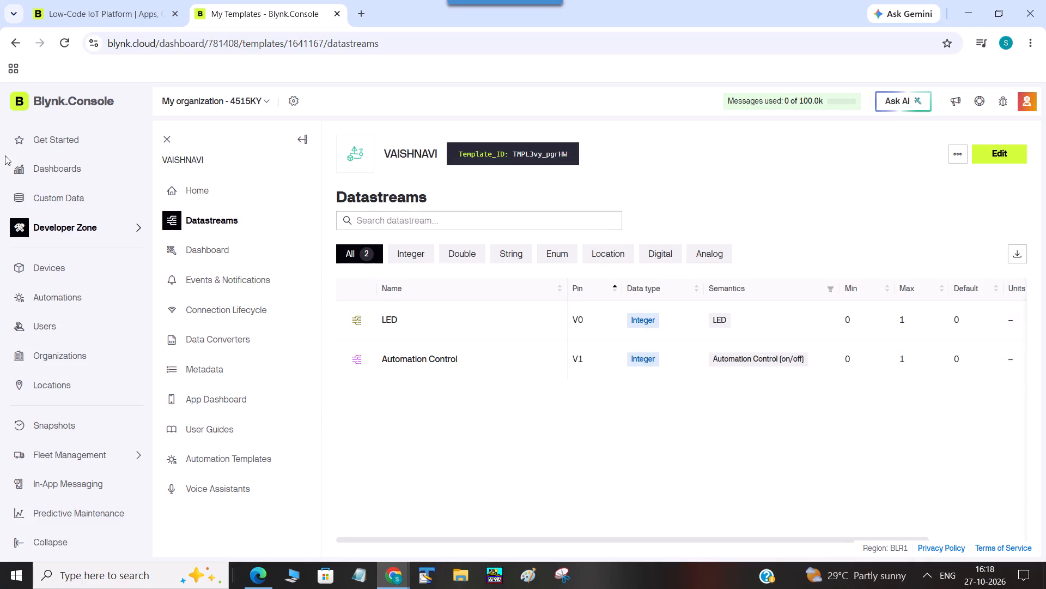
# Open the VAISHNAVI device's dashboard from the device list and try to toggle the LED switch.
pyautogui.click(54, 268)
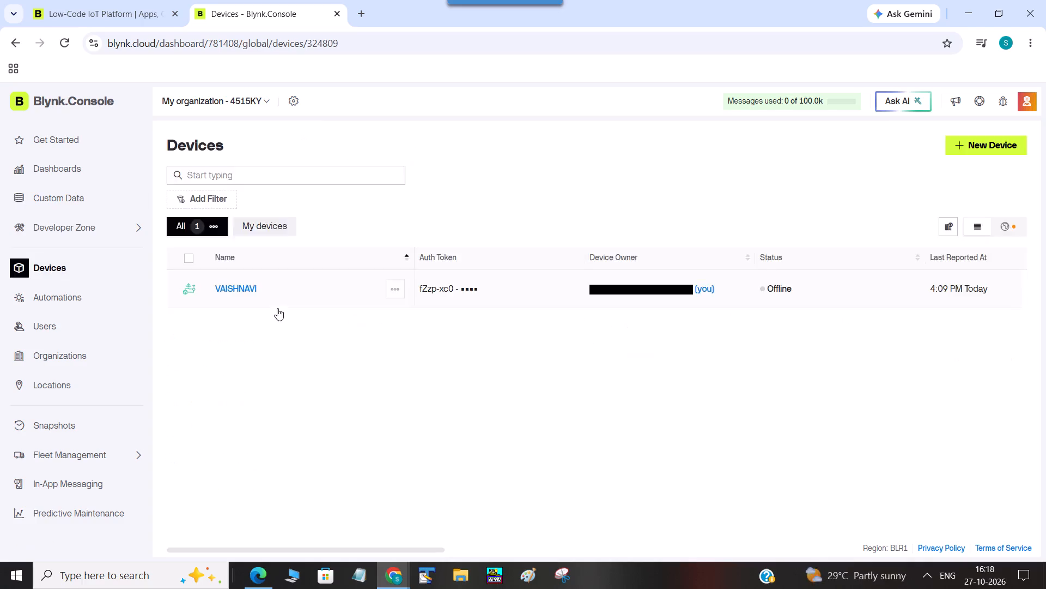
pyautogui.click(268, 280)
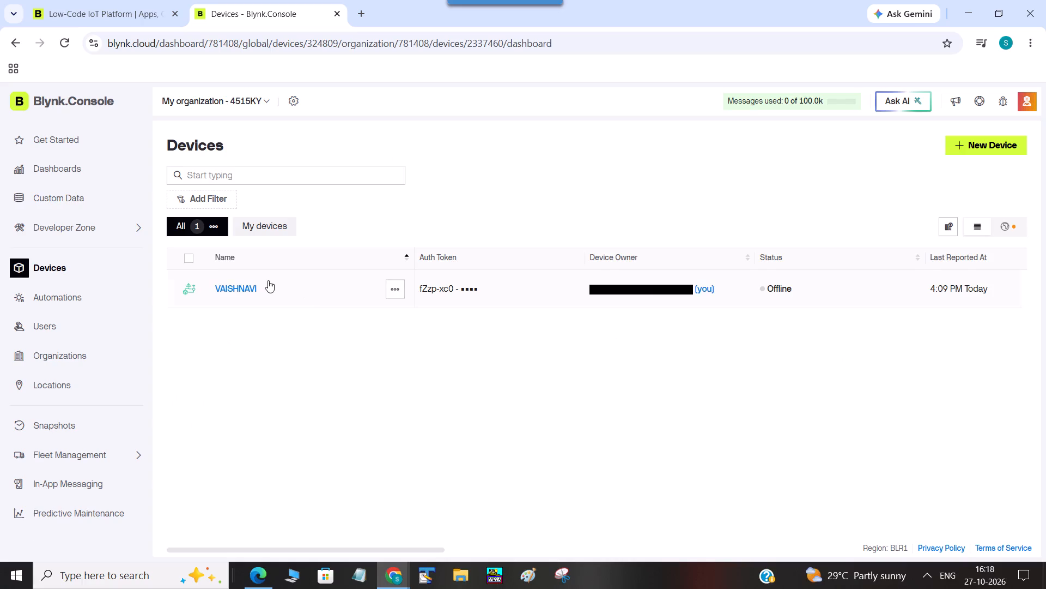
pyautogui.click(350, 273)
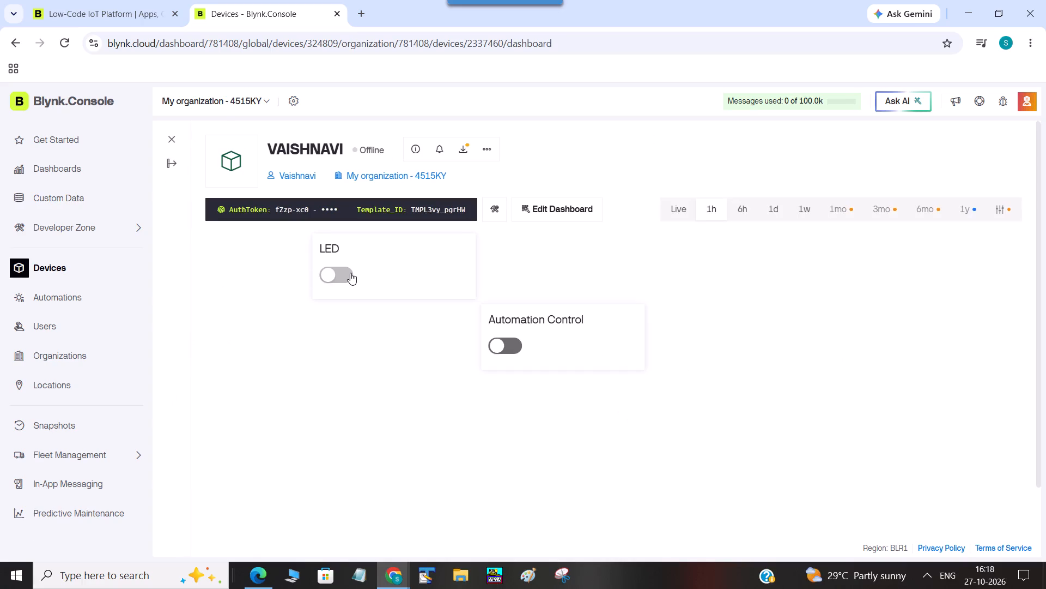
pyautogui.click(350, 273)
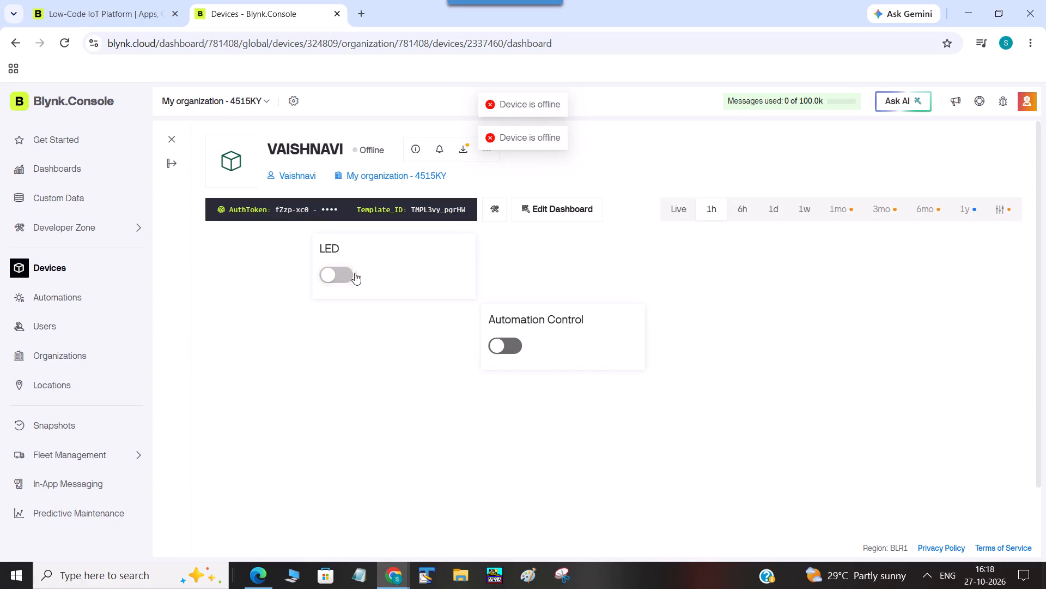
pyautogui.click(622, 272)
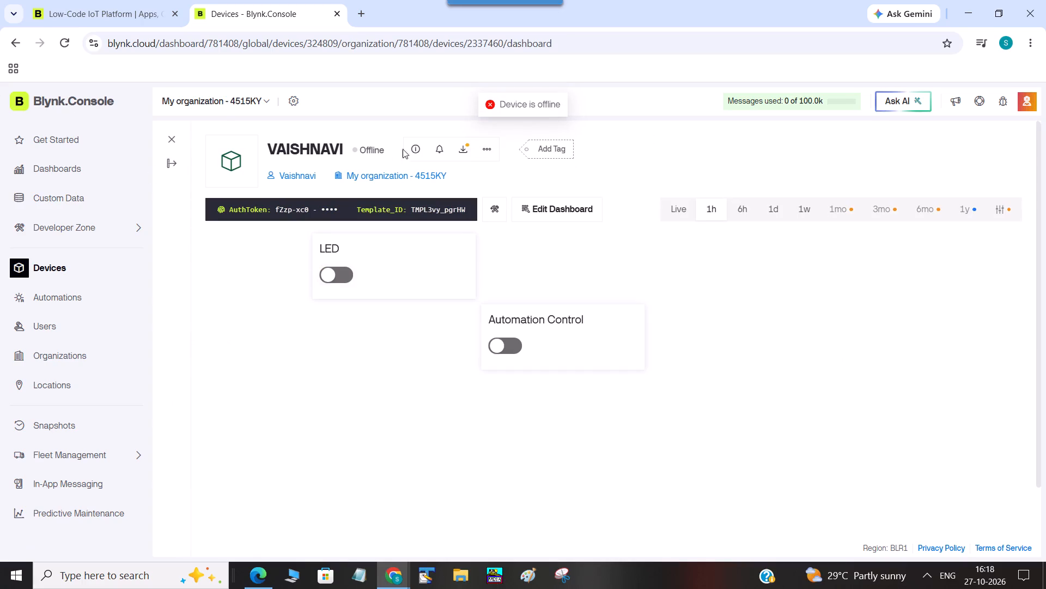
# Expand the device list beside the dashboard and select the VAISHNAVI device.
pyautogui.click(166, 156)
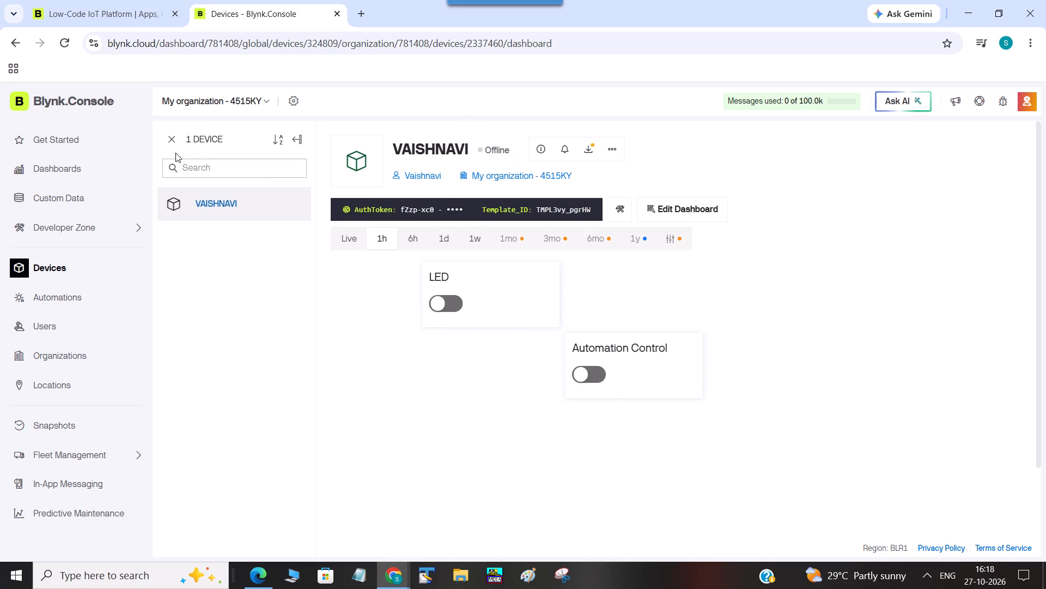
pyautogui.click(261, 208)
pyautogui.click(380, 148)
pyautogui.click(703, 203)
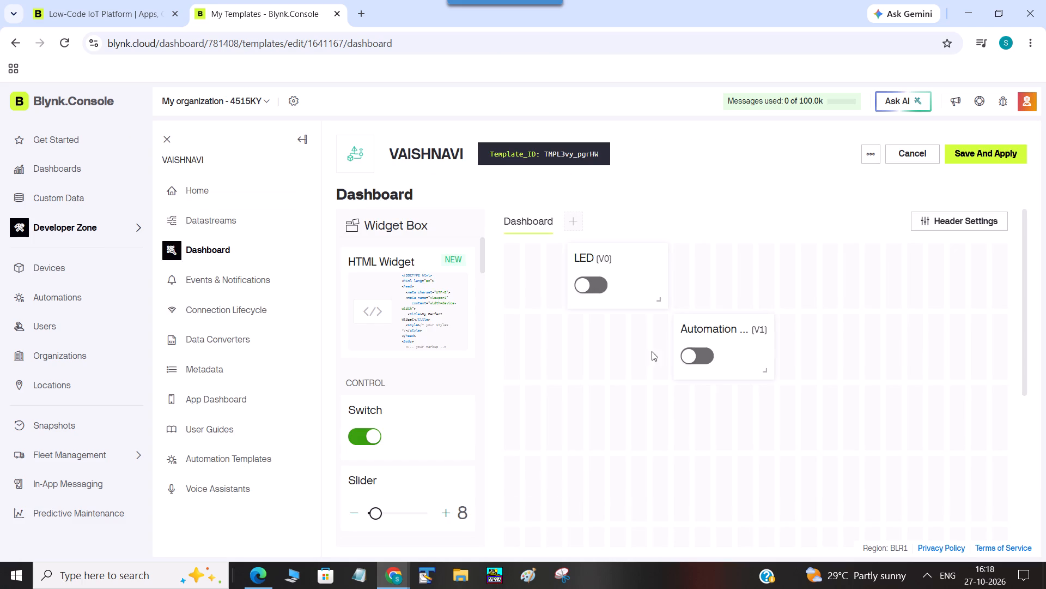
pyautogui.click(621, 257)
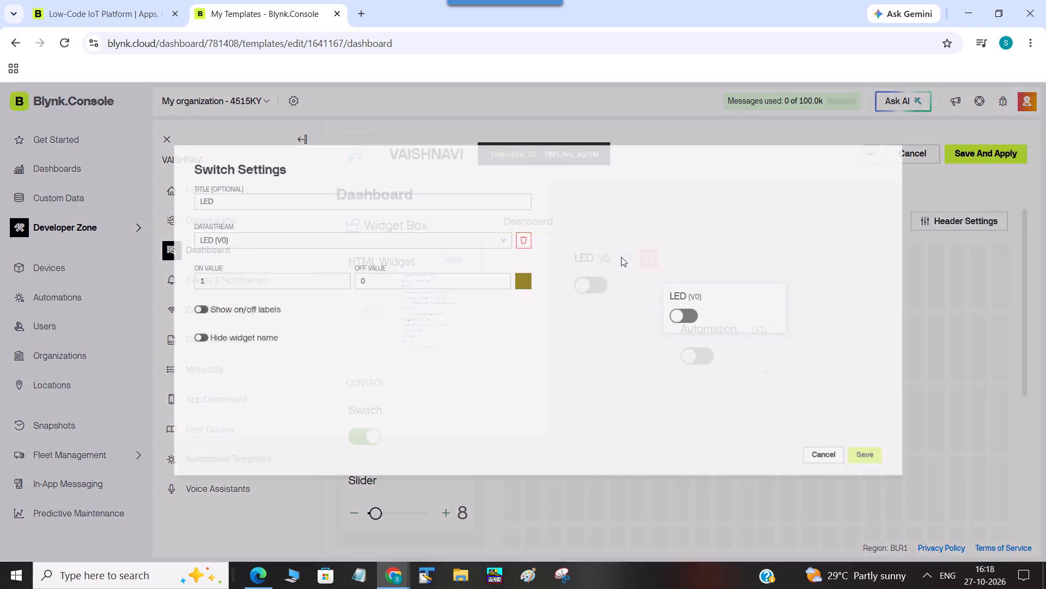
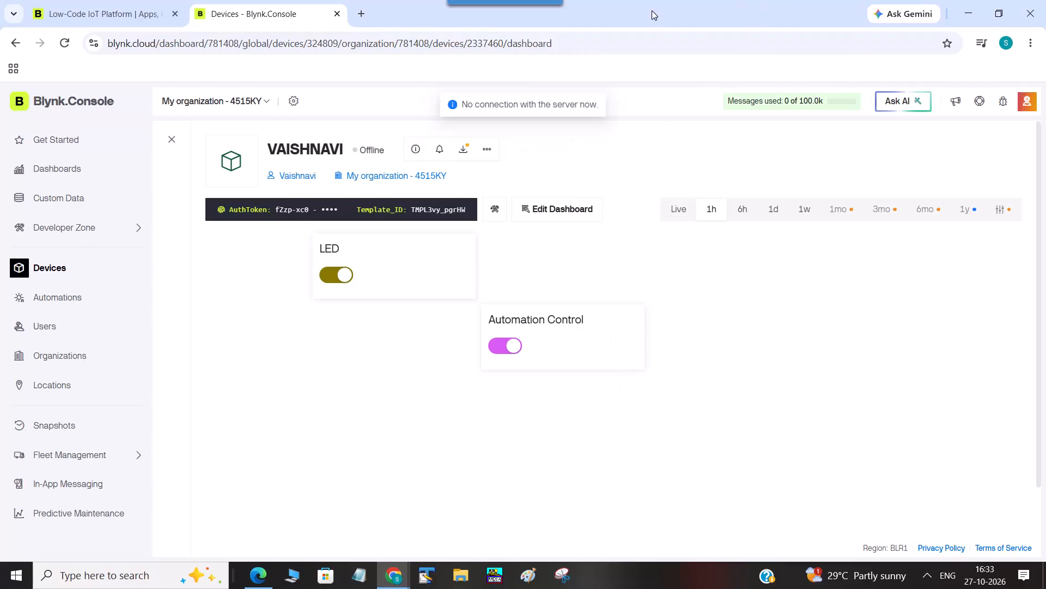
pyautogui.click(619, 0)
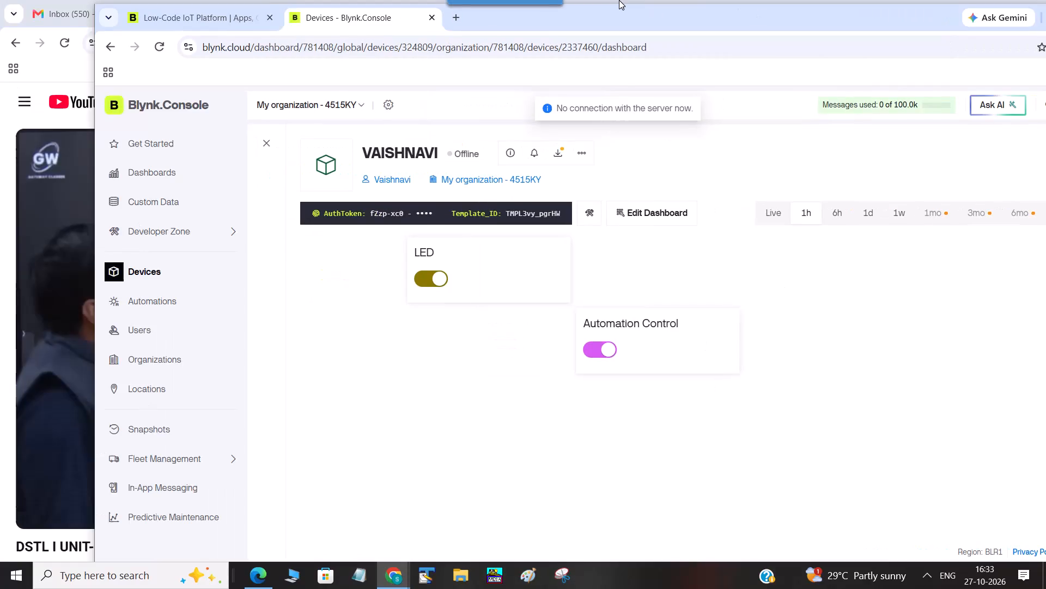
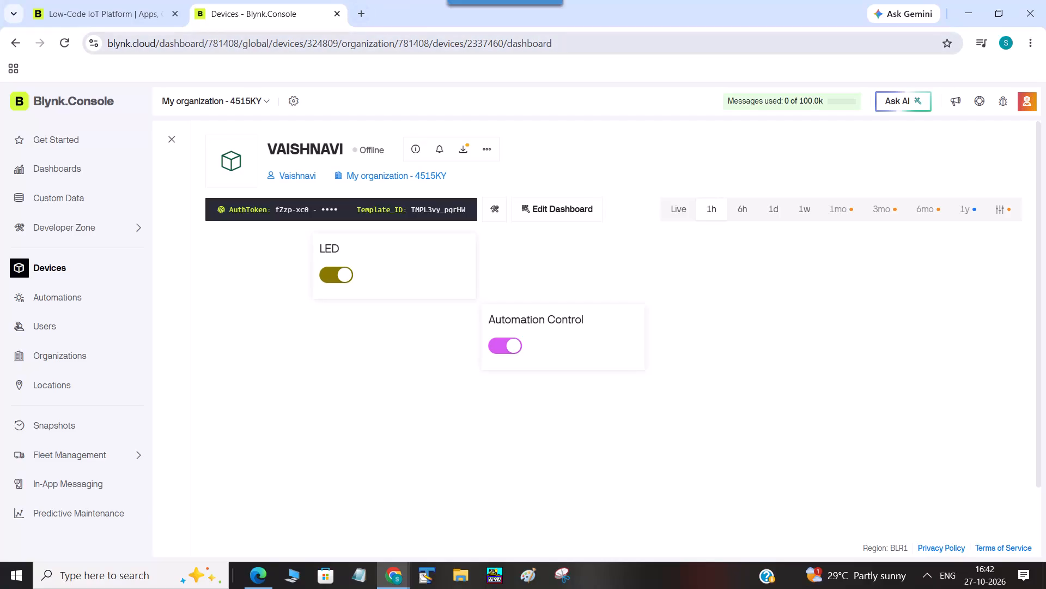
# Close the Blynk.Console page showing the VAISHNAVI device dashboard.
pyautogui.click(336, 9)
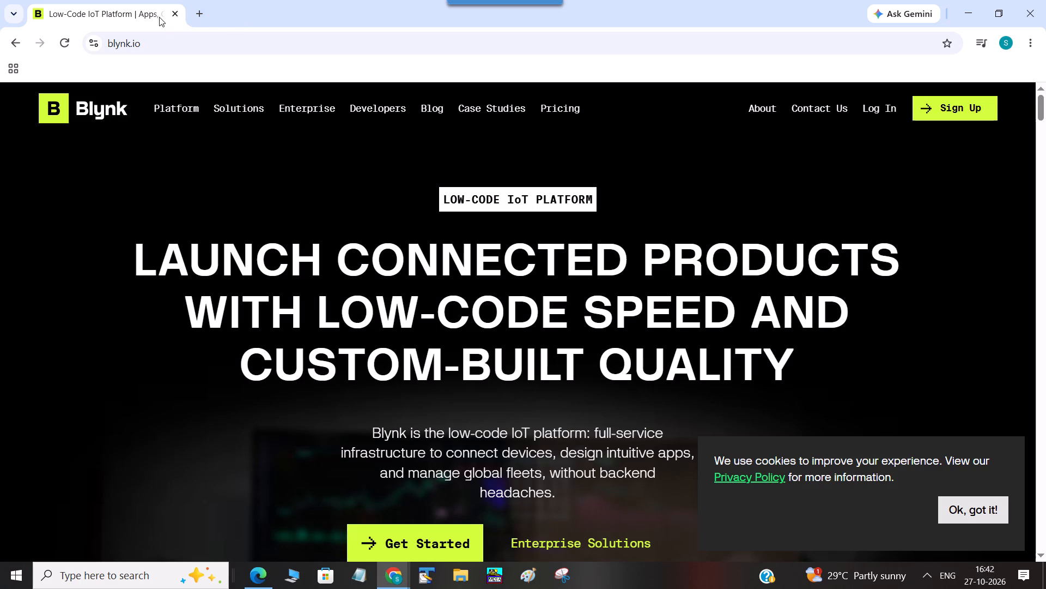
# Close the blynk.io home page and minimize the remaining browser window to show the desktop.
pyautogui.click(174, 14)
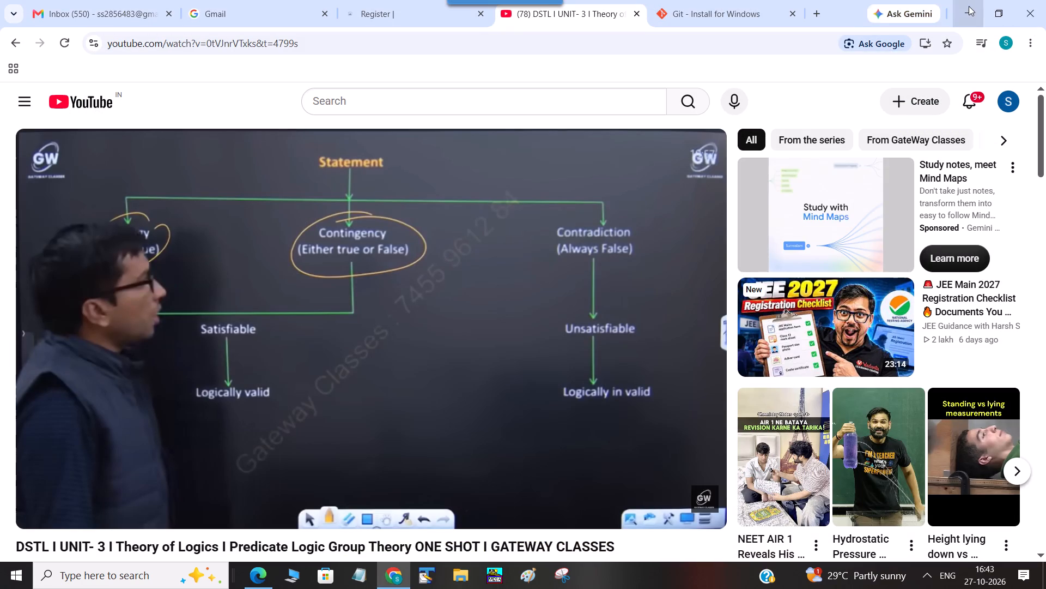
pyautogui.click(969, 6)
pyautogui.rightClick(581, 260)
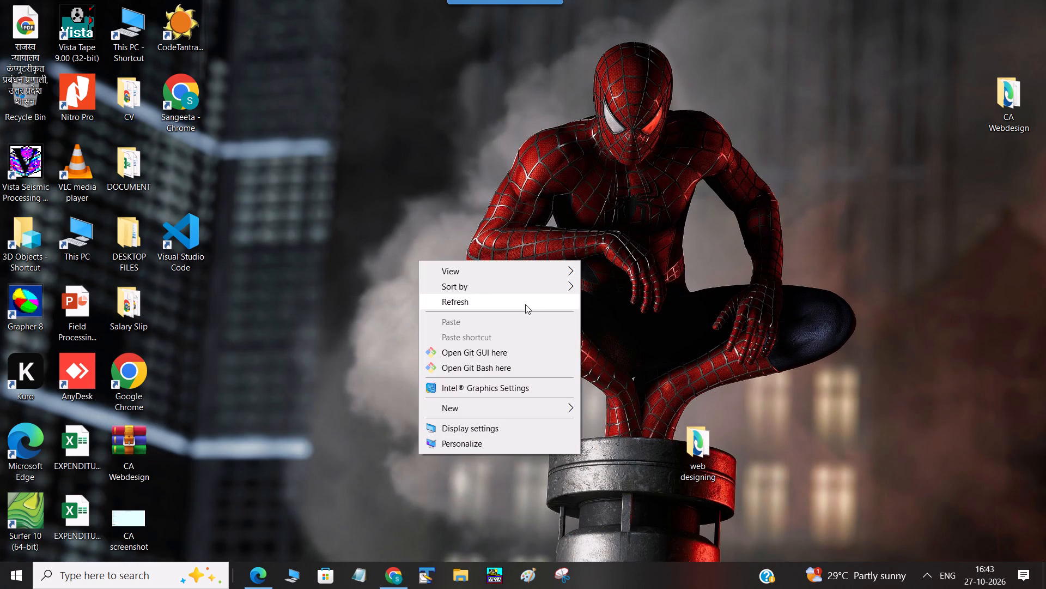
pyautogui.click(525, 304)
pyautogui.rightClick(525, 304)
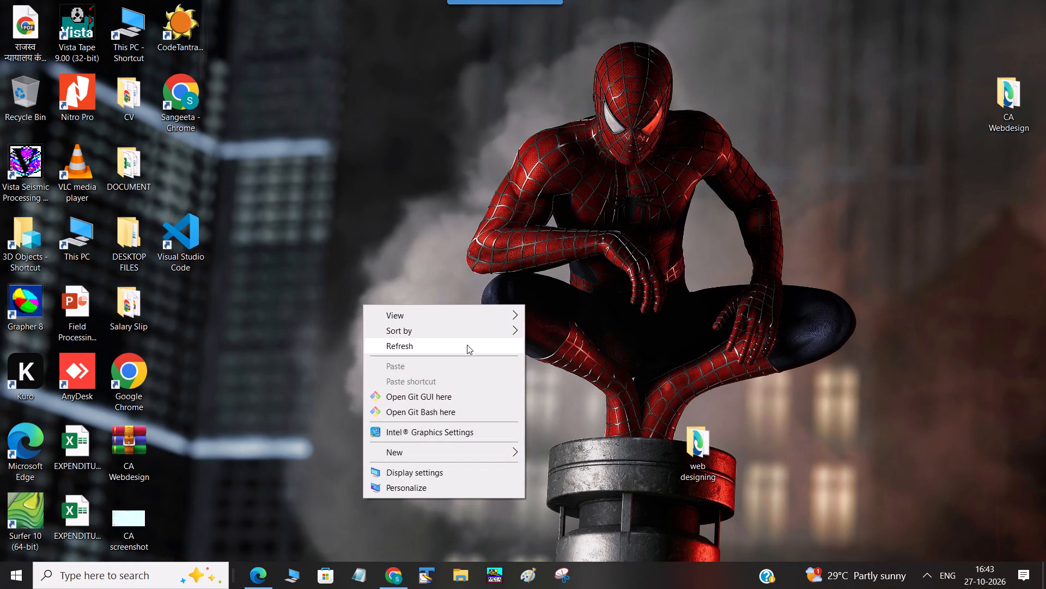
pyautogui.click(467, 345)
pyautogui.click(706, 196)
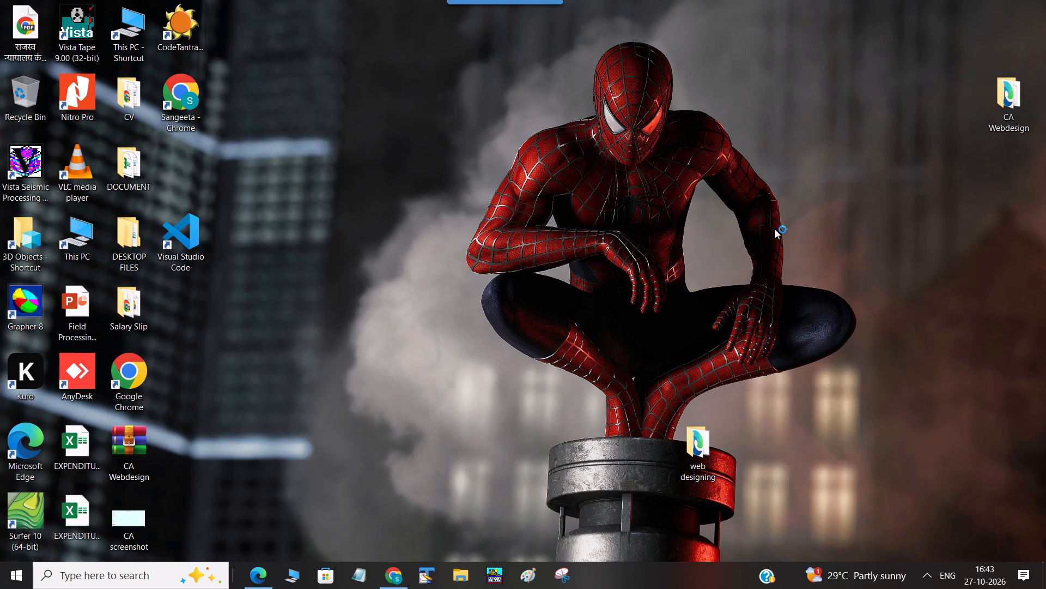
# Turn off the computer's Bluetooth.
pyautogui.click(1021, 580)
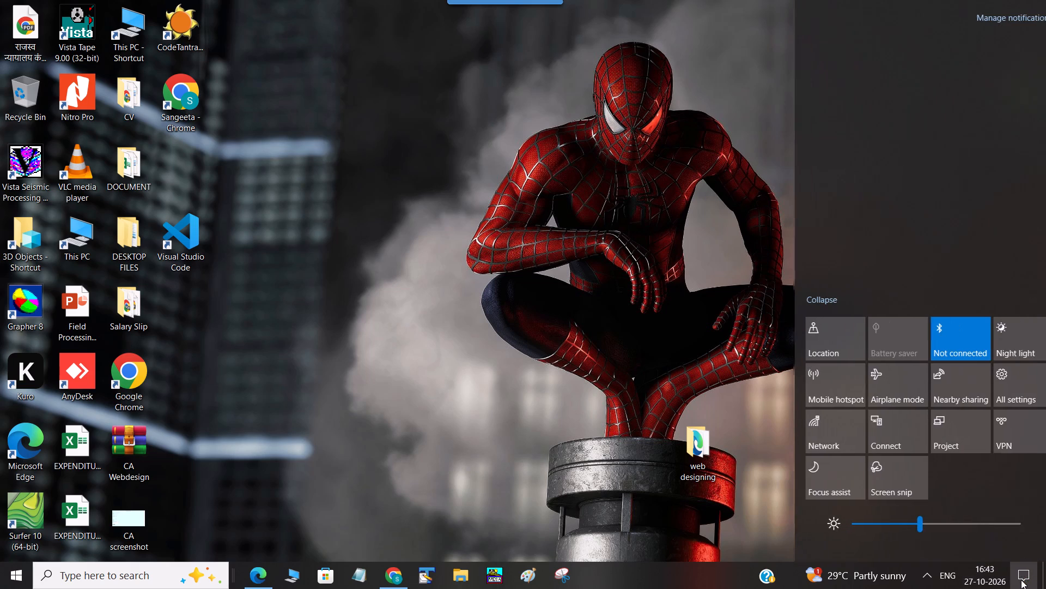
pyautogui.click(950, 346)
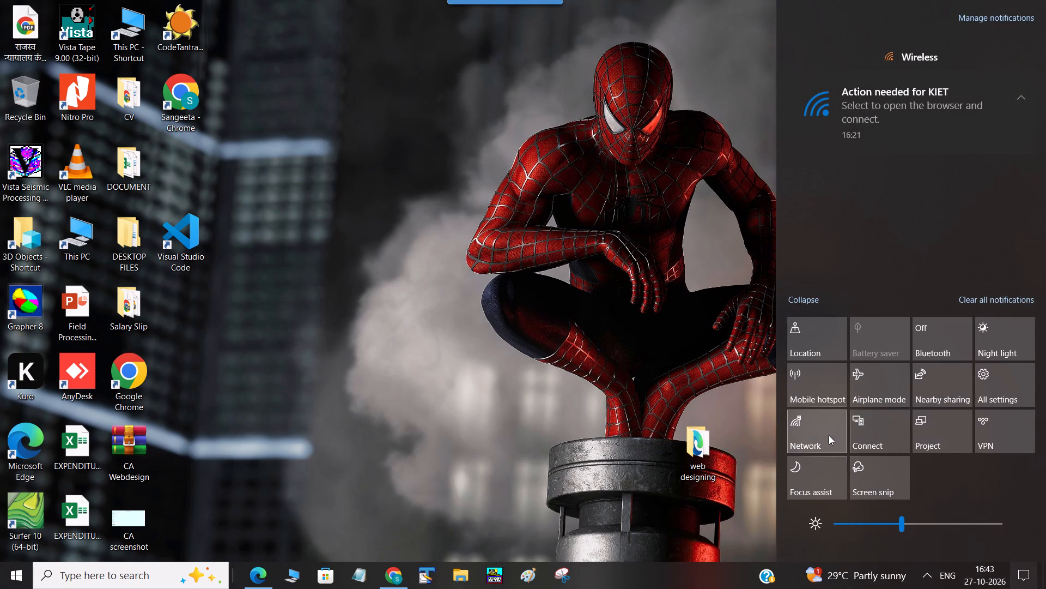
# Disconnect the computer from its current Wi-Fi network and close the network list.
pyautogui.click(824, 435)
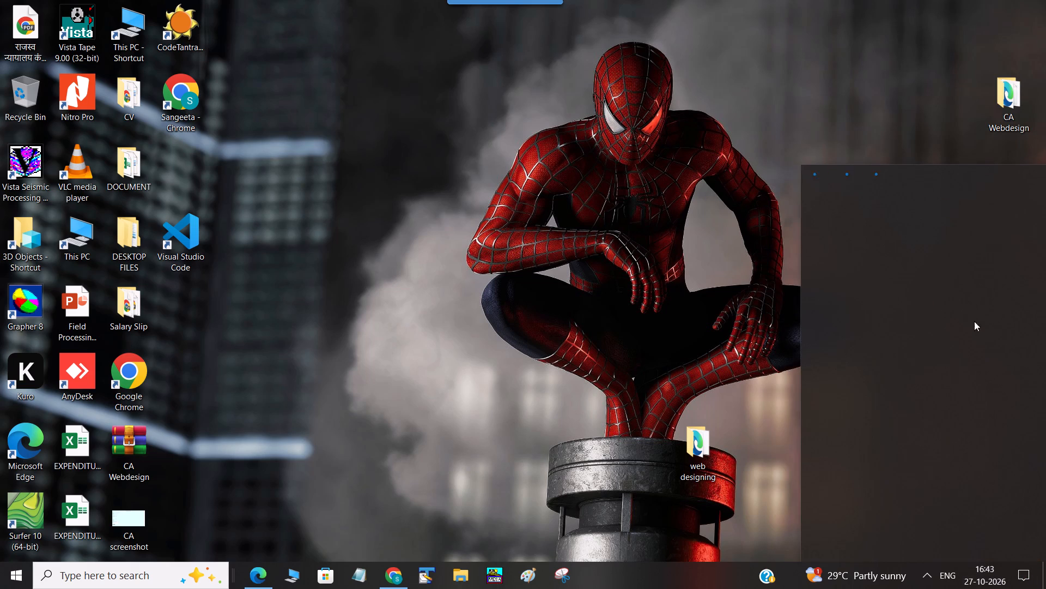
pyautogui.click(974, 248)
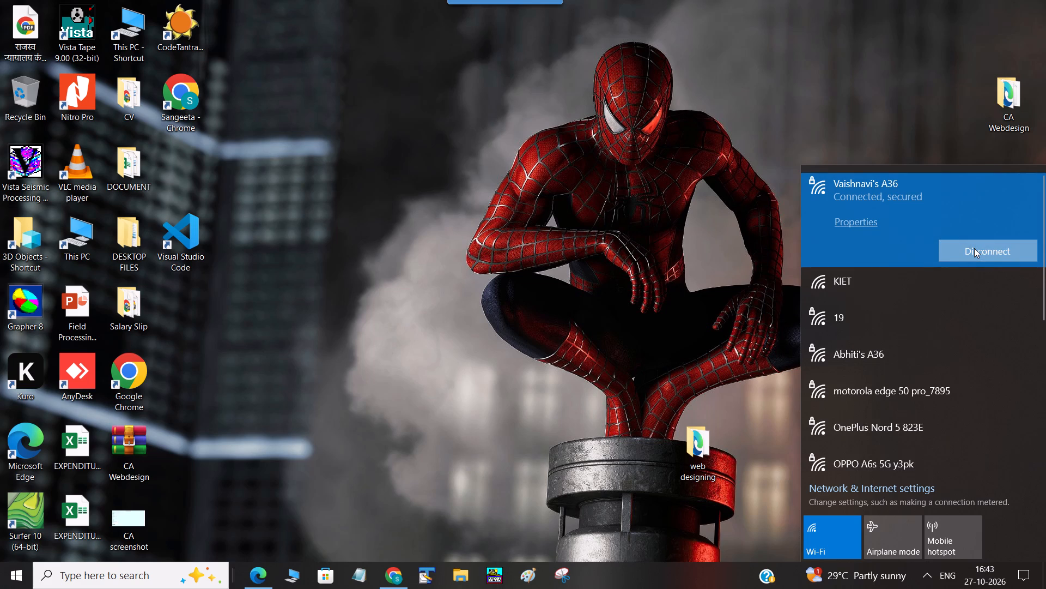
pyautogui.click(787, 83)
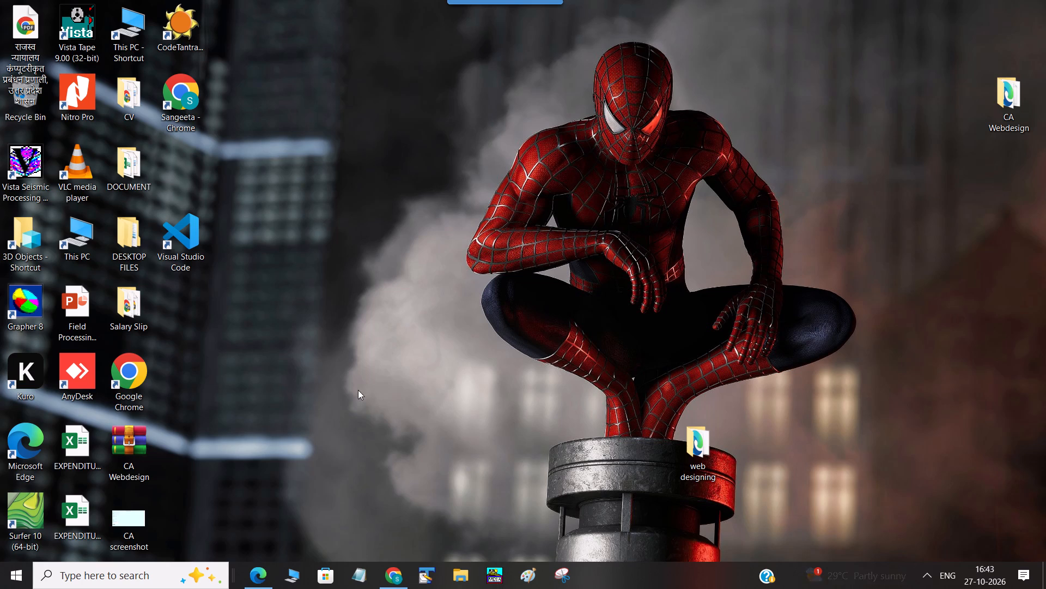
# Shut down the computer.
pyautogui.click(13, 581)
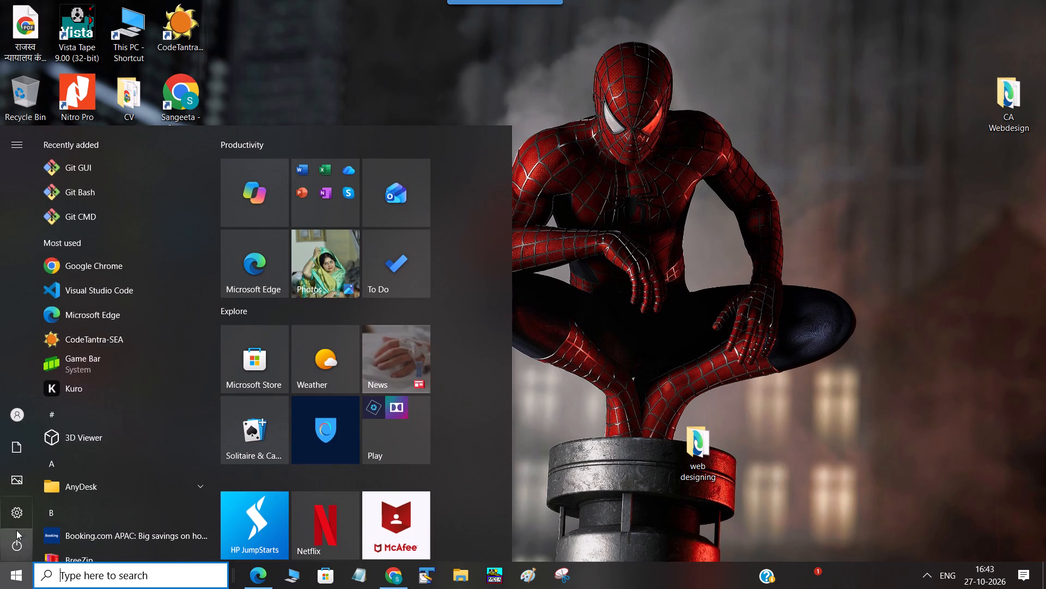
pyautogui.click(16, 542)
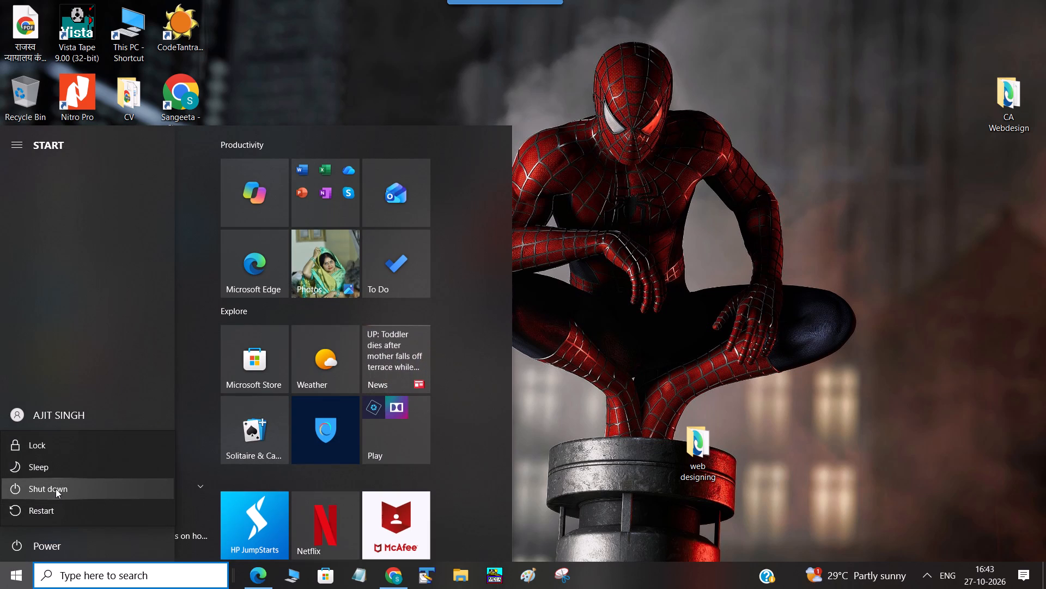
pyautogui.click(56, 489)
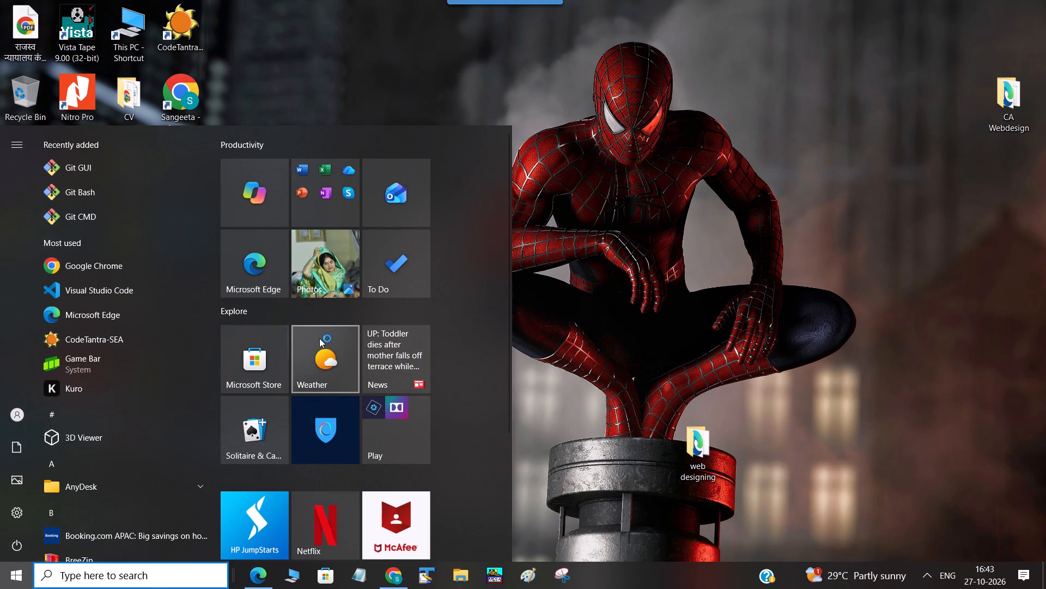